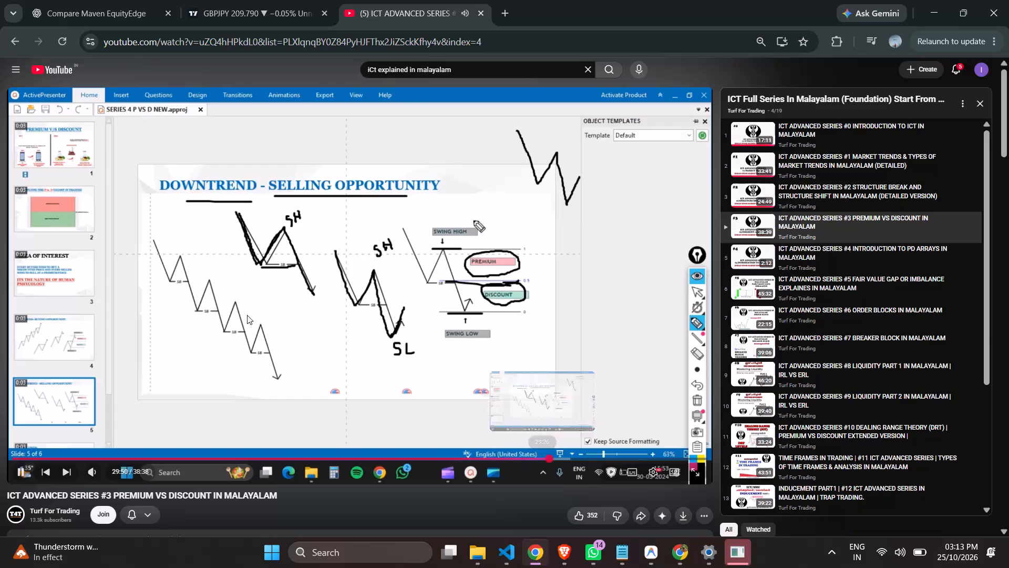
Pause the ICT premium vs discount lesson video and switch to the GBPJPY chart.
{"action": "left_click", "coordinate": [239, 367]}
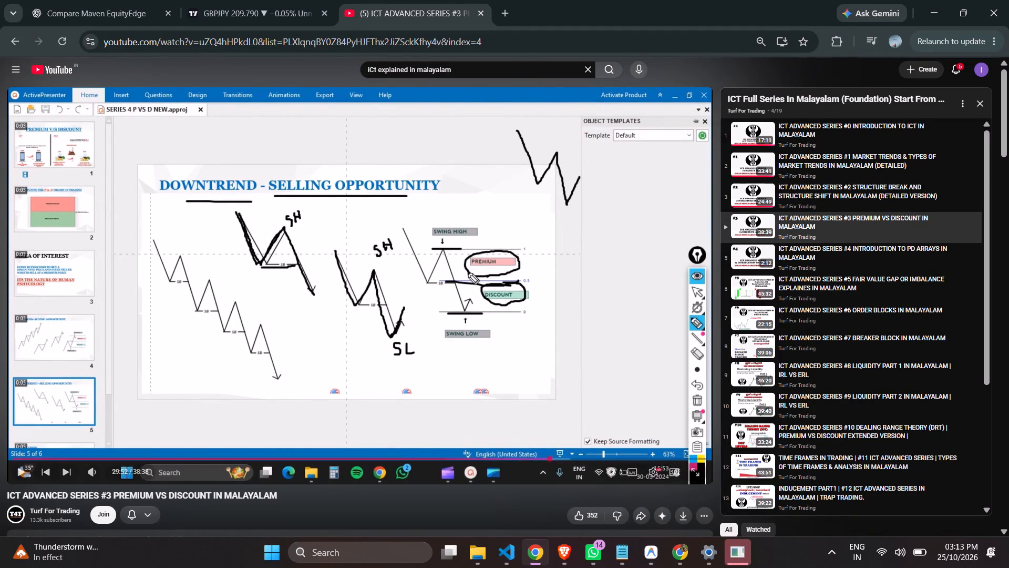
{"action": "left_click", "coordinate": [240, 0]}
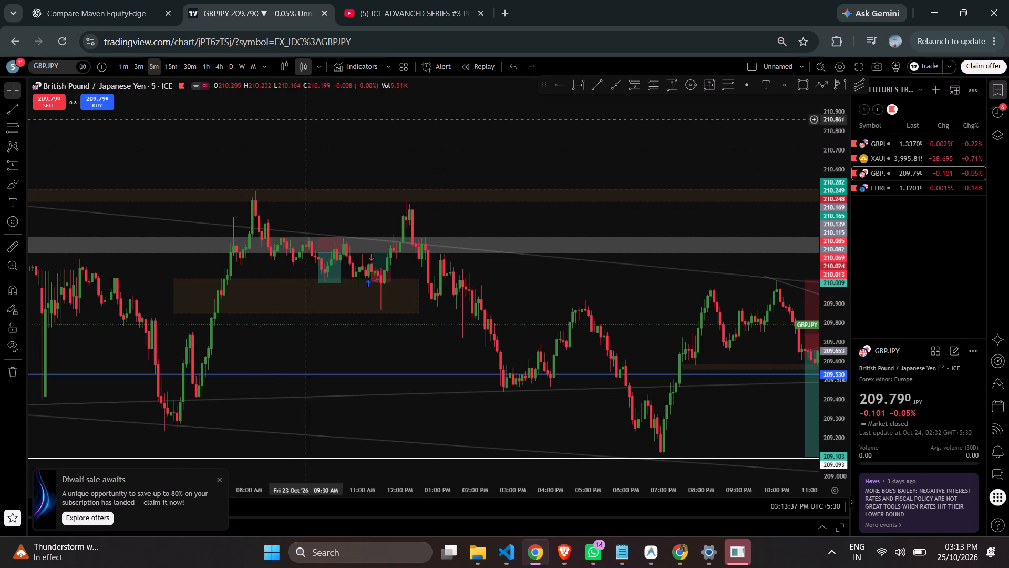
Draw a Fib retracement from the late swing low at about 209.116 up to about 209.984 and open its settings.
{"action": "left_click", "coordinate": [733, 87]}
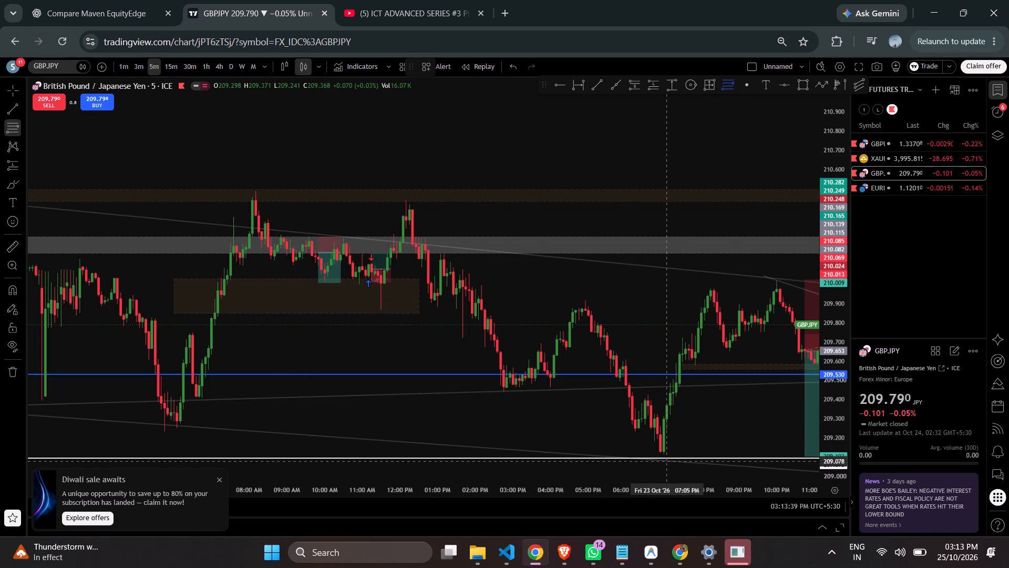
{"action": "left_click", "coordinate": [663, 454]}
{"action": "left_click", "coordinate": [727, 285]}
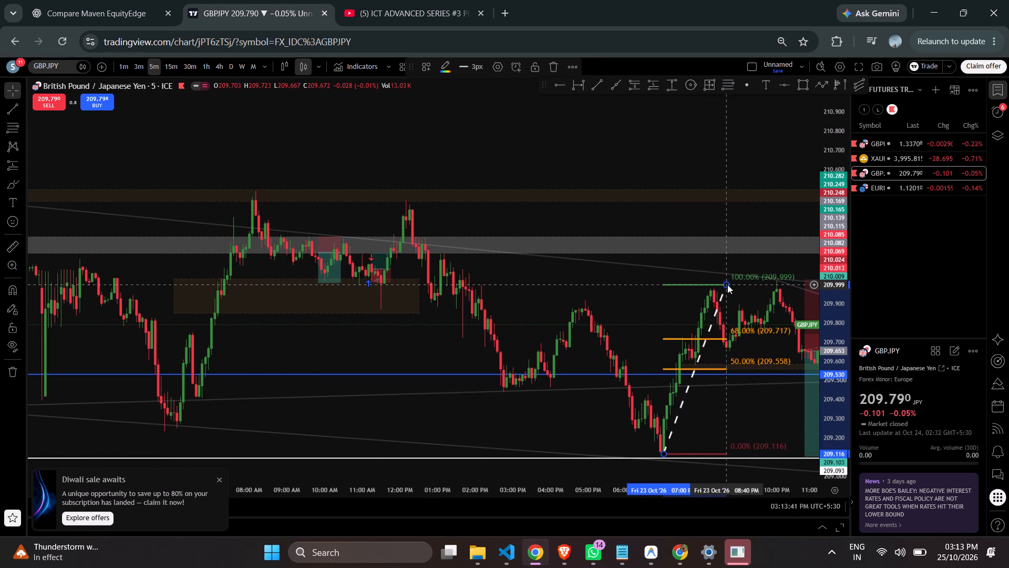
{"action": "left_click", "coordinate": [727, 285]}
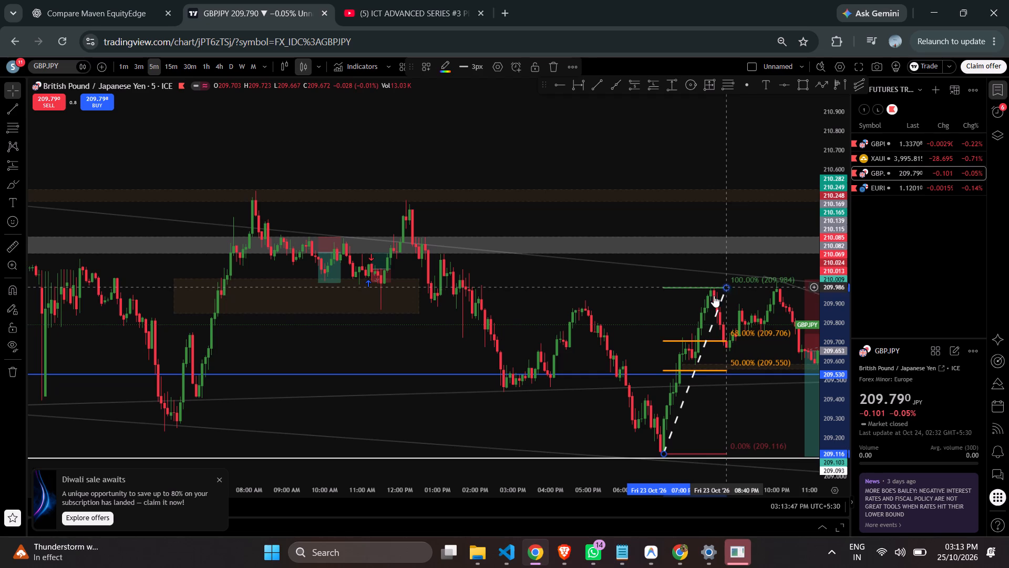
{"action": "left_click", "coordinate": [705, 341]}
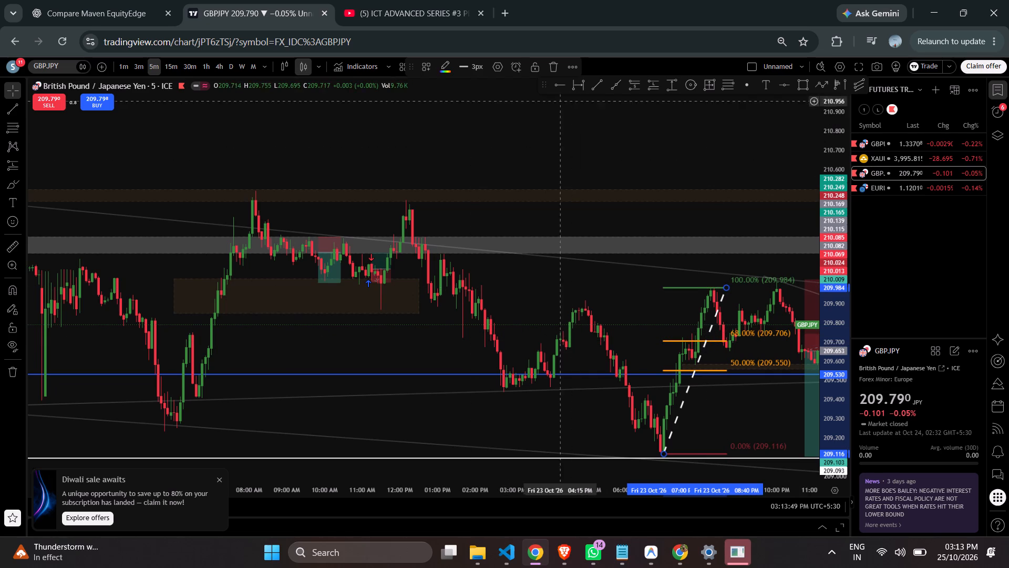
{"action": "left_click", "coordinate": [498, 66]}
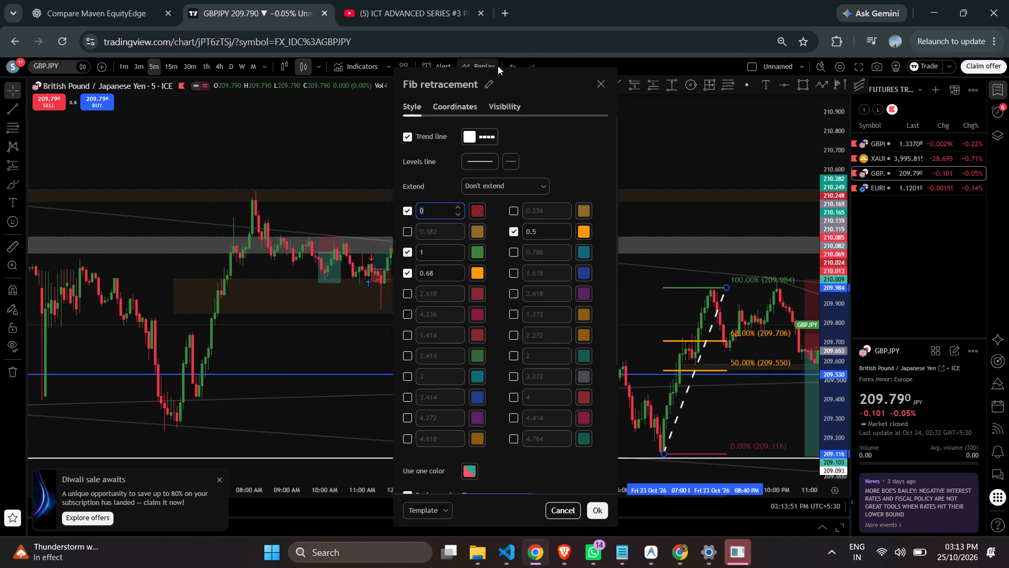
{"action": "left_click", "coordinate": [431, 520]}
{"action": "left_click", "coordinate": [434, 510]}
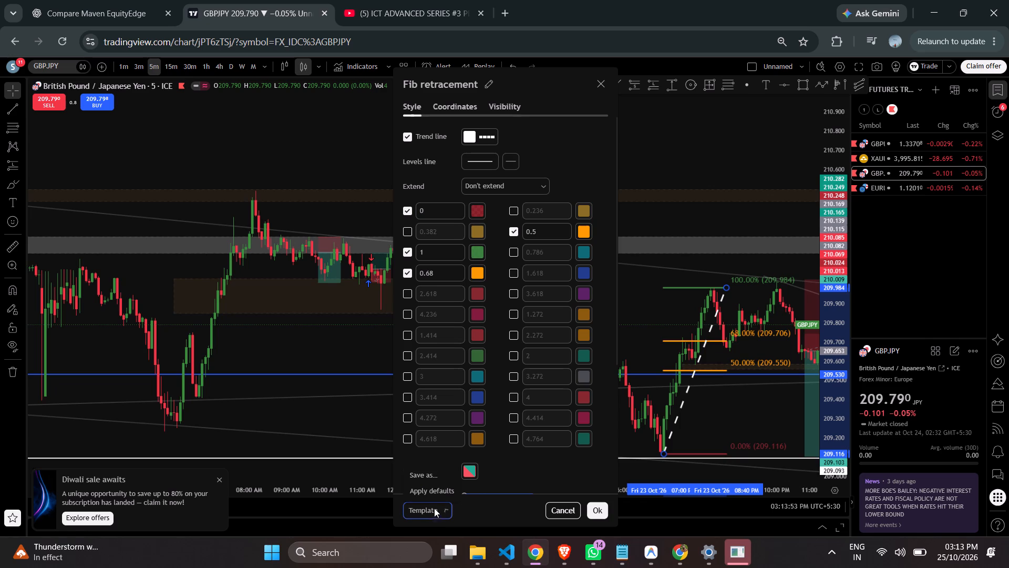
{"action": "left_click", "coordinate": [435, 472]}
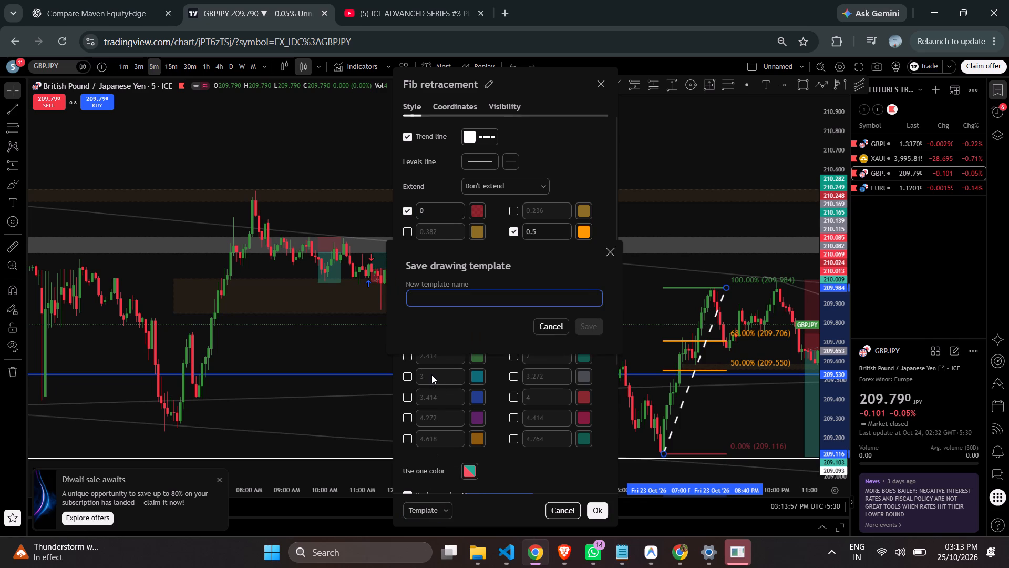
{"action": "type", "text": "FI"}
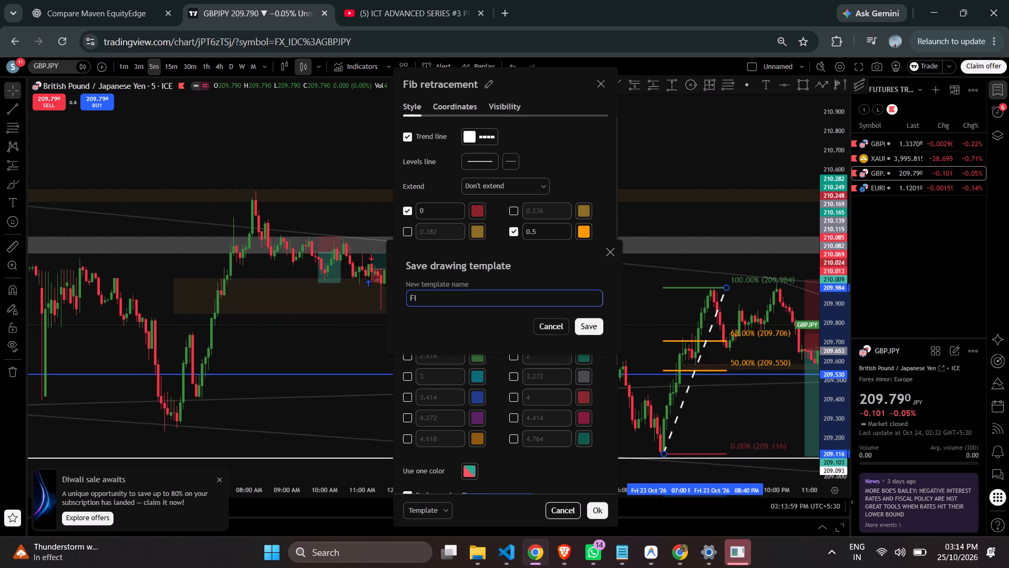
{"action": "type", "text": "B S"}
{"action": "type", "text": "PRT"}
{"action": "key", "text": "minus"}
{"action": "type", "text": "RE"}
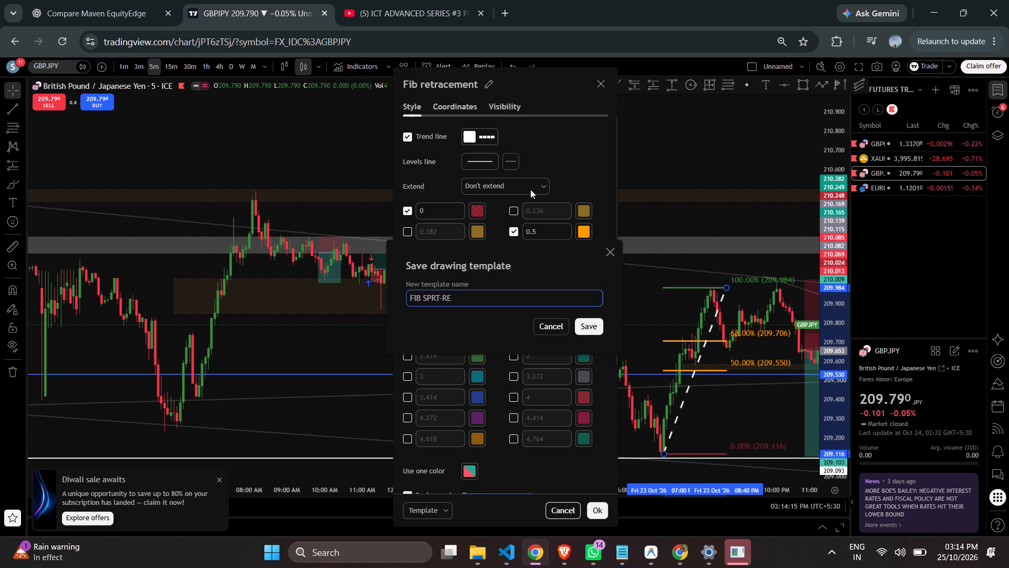
Set the Fib retracement's trend line to the thinnest thickness, keeping a dashed line style.
{"action": "left_click", "coordinate": [482, 137]}
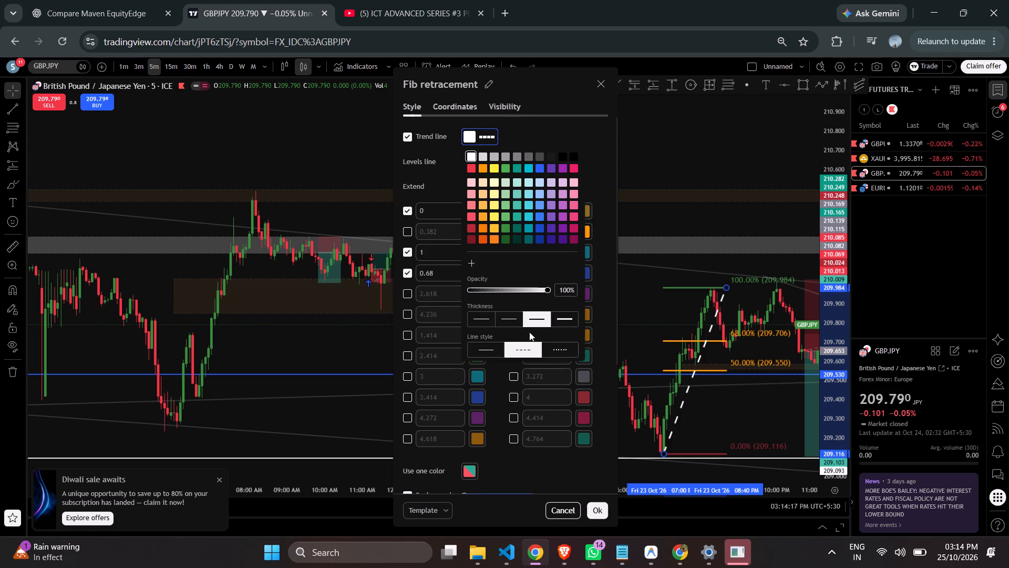
{"action": "left_click", "coordinate": [513, 316]}
{"action": "left_click", "coordinate": [486, 314]}
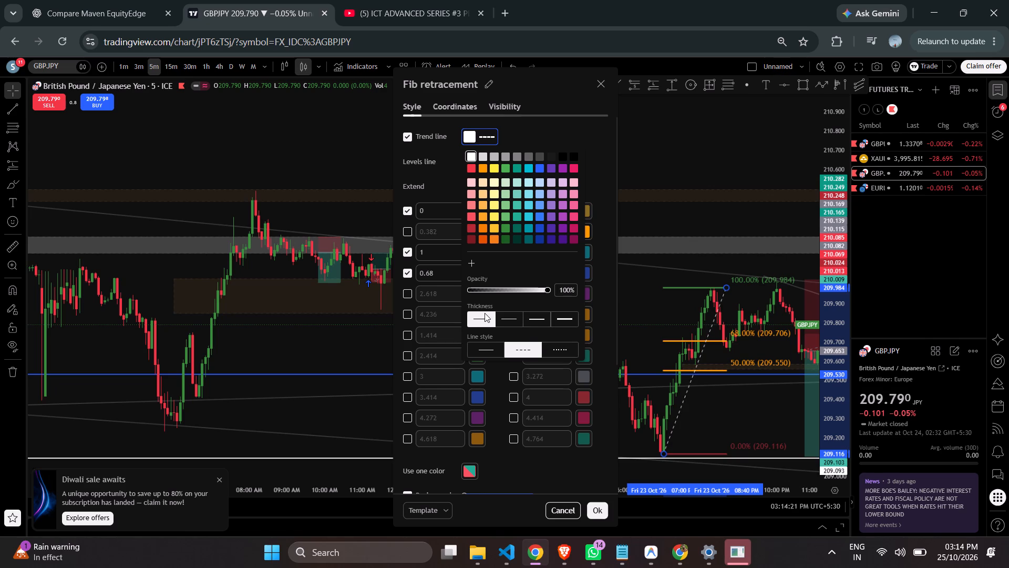
{"action": "left_click", "coordinate": [487, 342]}
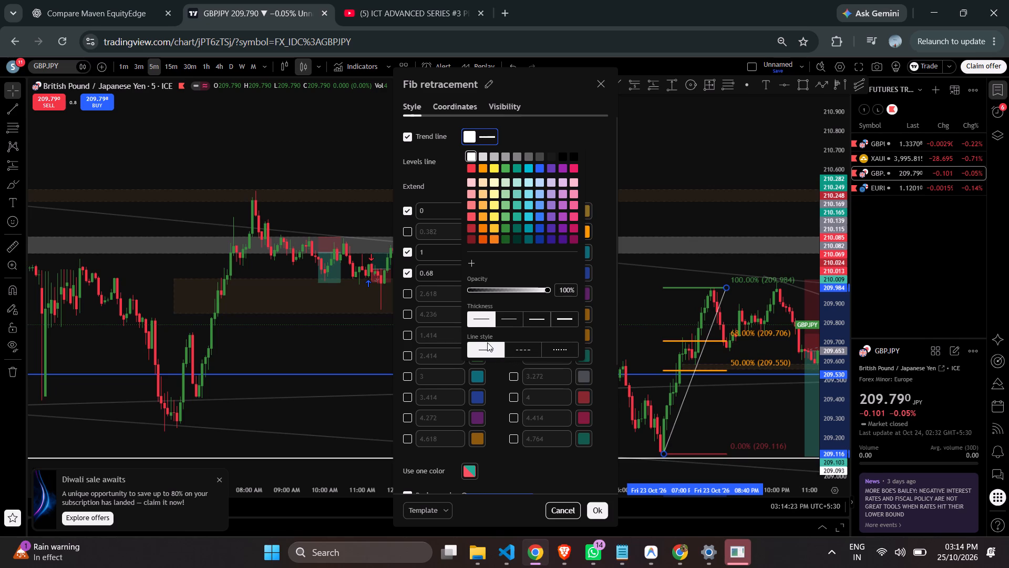
{"action": "left_click", "coordinate": [517, 352]}
{"action": "left_click", "coordinate": [551, 353]}
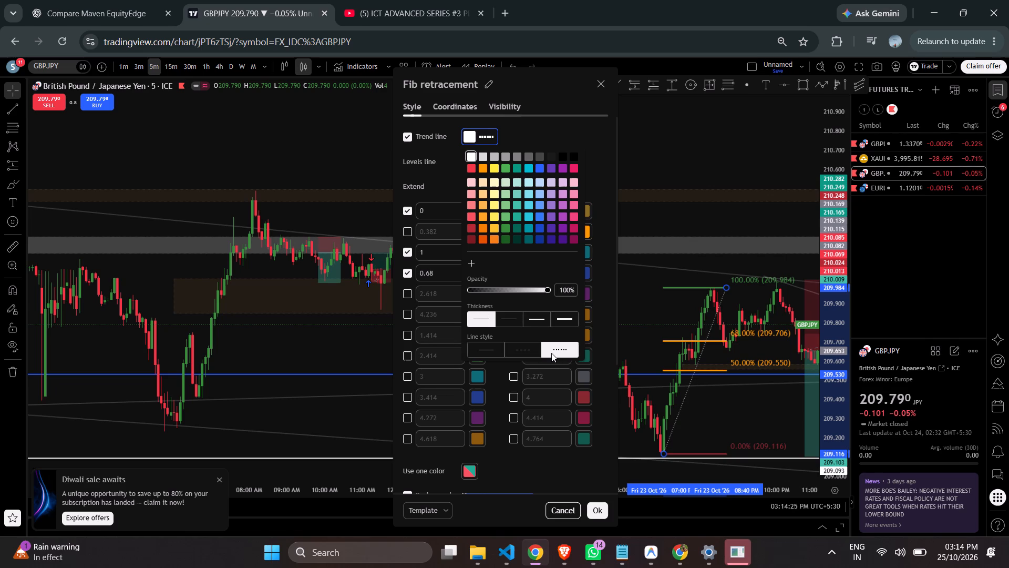
{"action": "left_click", "coordinate": [518, 353]}
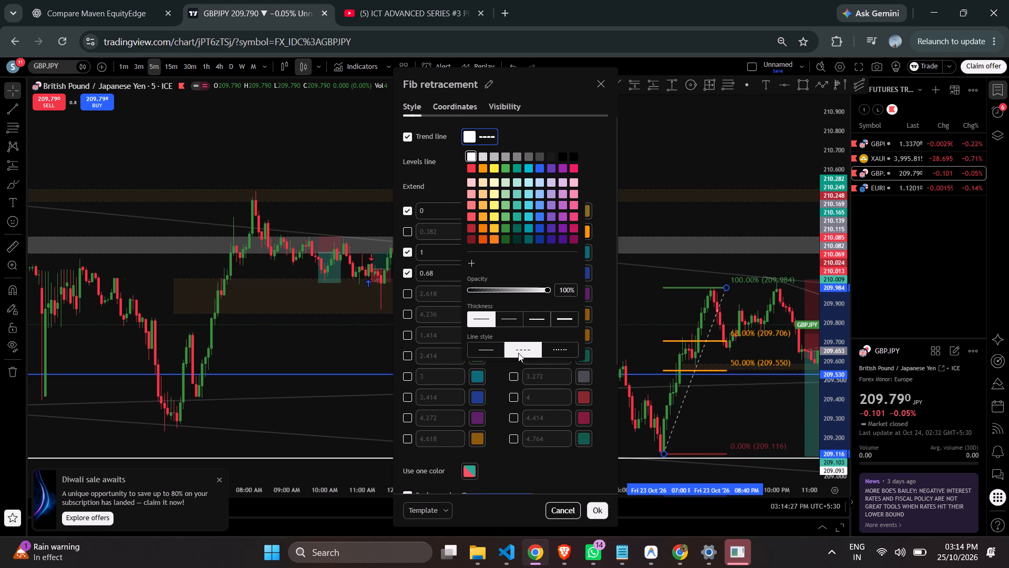
{"action": "left_click", "coordinate": [549, 264]}
{"action": "left_click", "coordinate": [565, 127]}
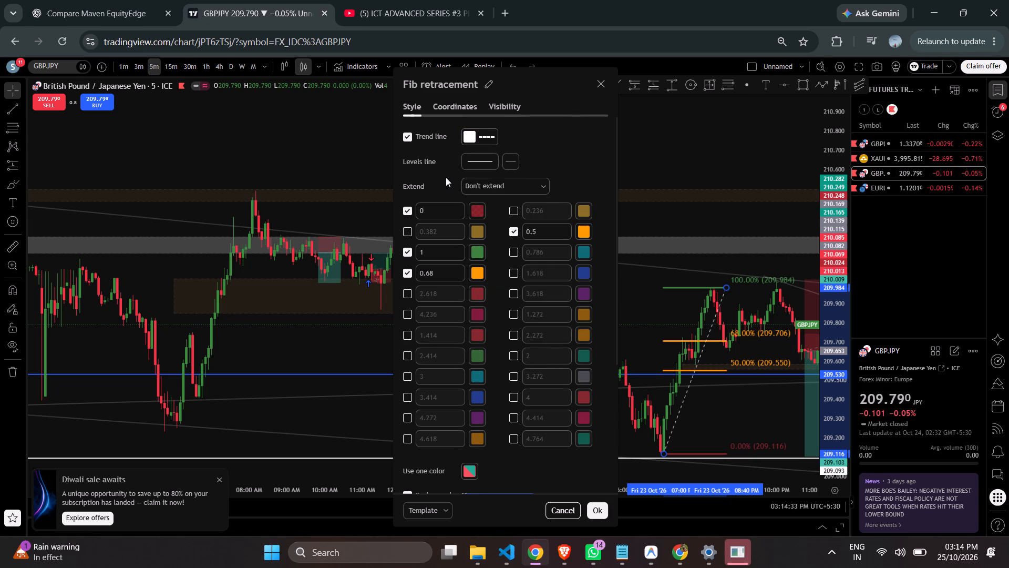
Save the Fib retracement's style settings as a drawing template named FIB1.
{"action": "left_click", "coordinate": [520, 465]}
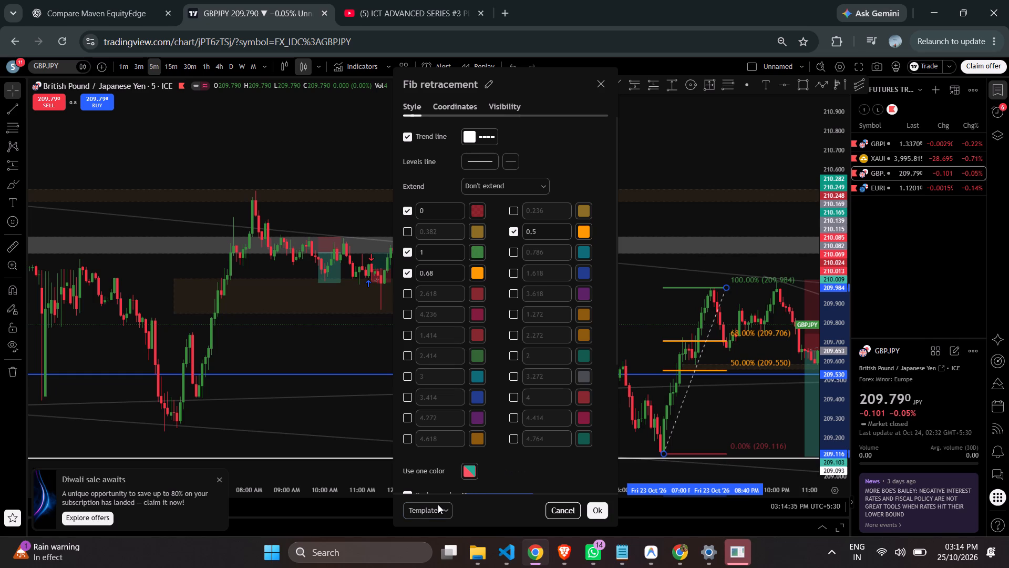
{"action": "left_click", "coordinate": [438, 504]}
{"action": "left_click", "coordinate": [428, 469]}
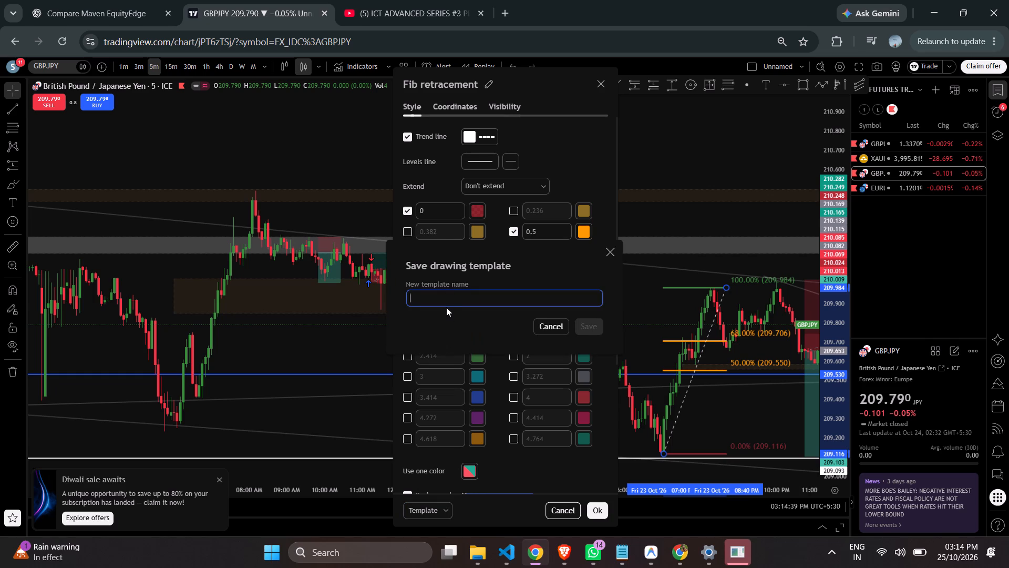
{"action": "type", "text": "FI"}
{"action": "key", "text": "b"}
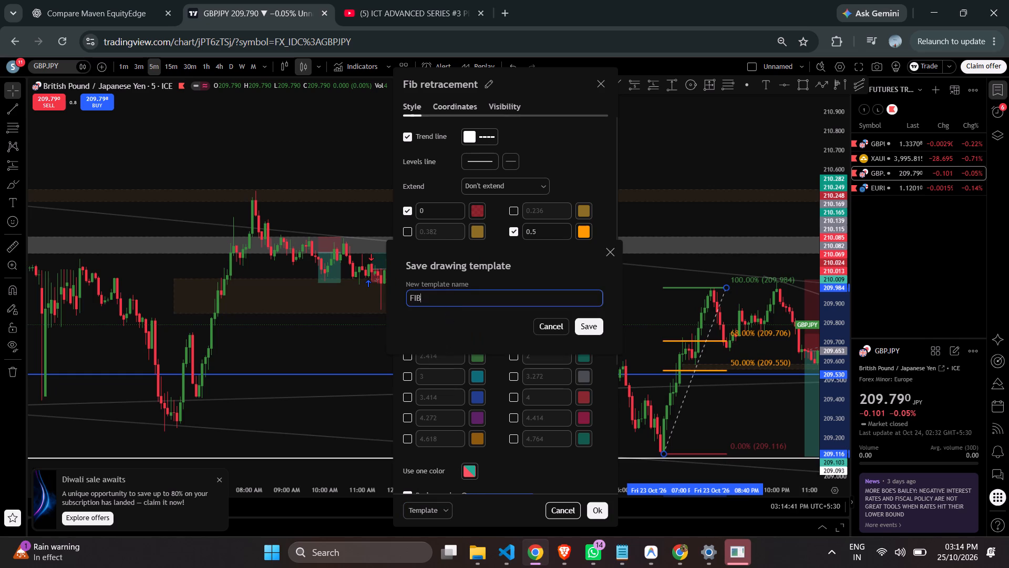
{"action": "key", "text": "1"}
{"action": "key", "text": "minus"}
{"action": "type", "text": "SPRT"}
{"action": "key", "text": "slash"}
{"action": "type", "text": "RES"}
{"action": "key", "text": "BackSpace"}
{"action": "key", "text": "BackSpace"}
{"action": "key", "text": "BackSpace"}
{"action": "key", "text": "BackSpace"}
{"action": "key", "text": "BackSpace"}
{"action": "key", "text": "BackSpace"}
{"action": "key", "text": "BackSpace"}
{"action": "key", "text": "BackSpace"}
{"action": "key", "text": "BackSpace"}
{"action": "key", "text": "BackSpace"}
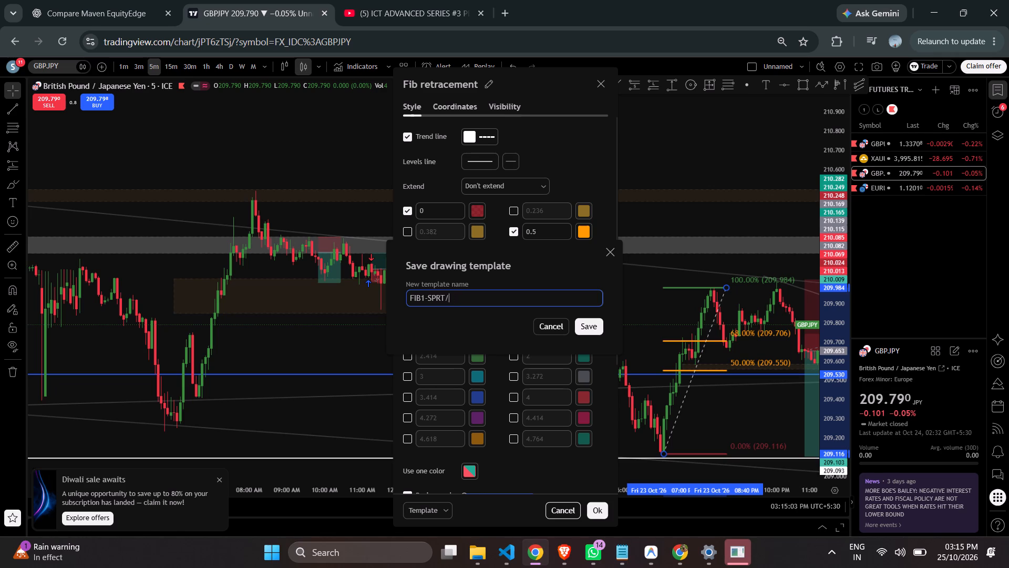
{"action": "key", "text": "1"}
{"action": "left_click", "coordinate": [582, 324]}
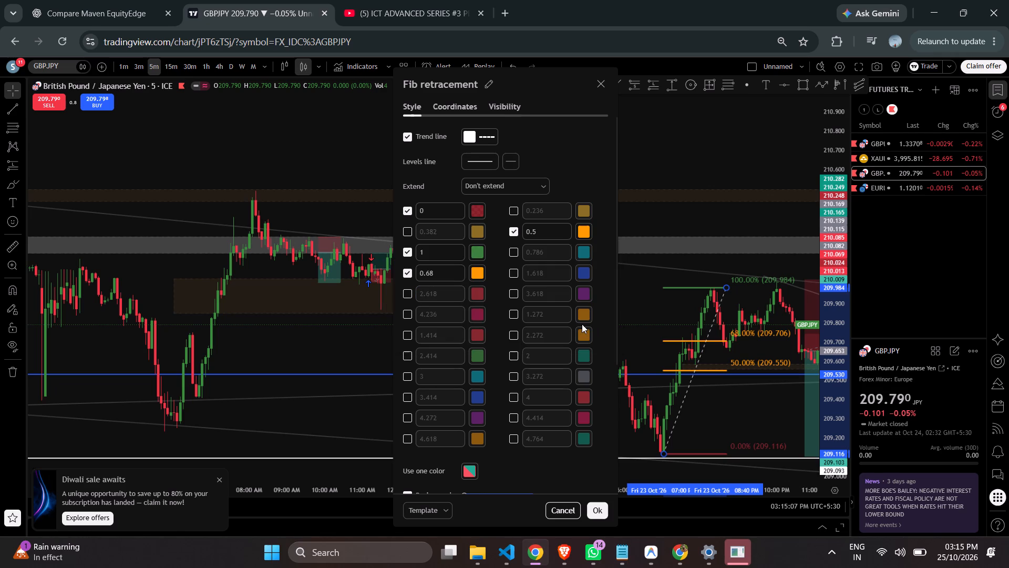
Switch to the ICT premium vs discount lesson video, resume playback and jump back to about 16:03.
{"action": "left_click", "coordinate": [408, 17]}
{"action": "left_click", "coordinate": [454, 300]}
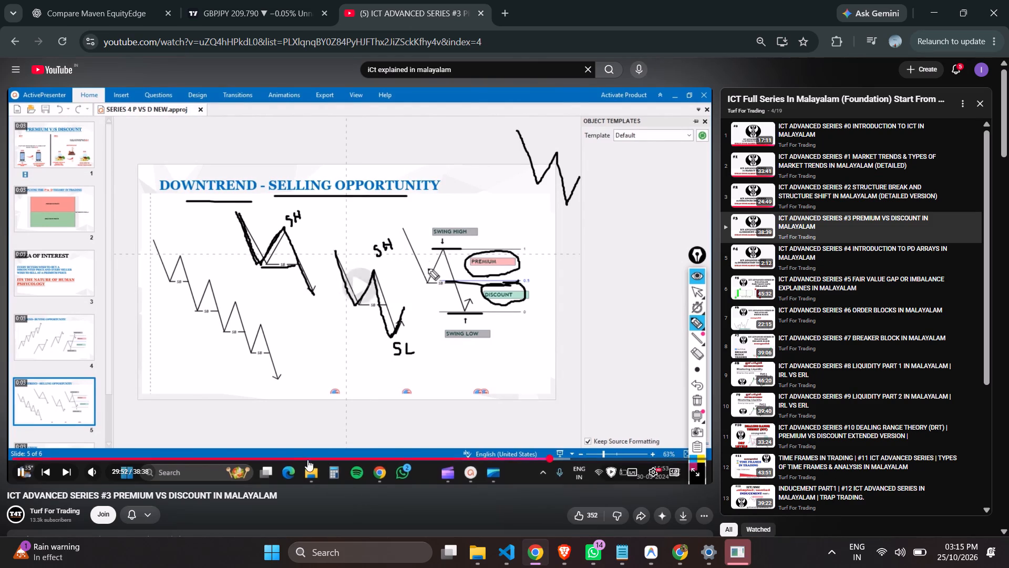
{"action": "left_click", "coordinate": [301, 457]}
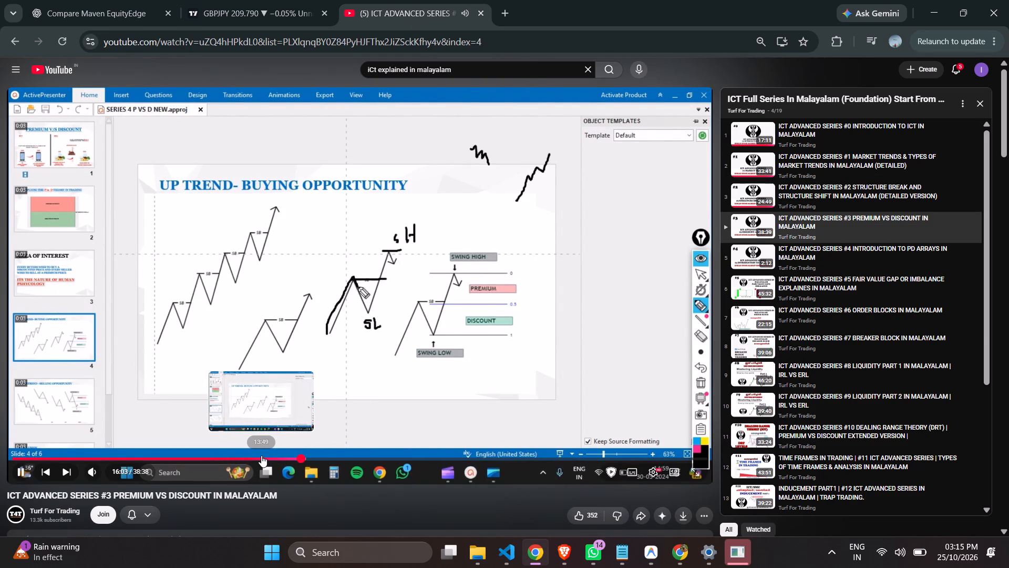
Skim forward through the uptrend buying opportunity slide, reviewing how swing low, swing high, premium and discount are marked.
{"action": "key", "text": "Right"}
{"action": "key", "text": "Right"}
{"action": "key", "text": "Right"}
{"action": "key", "text": "Right"}
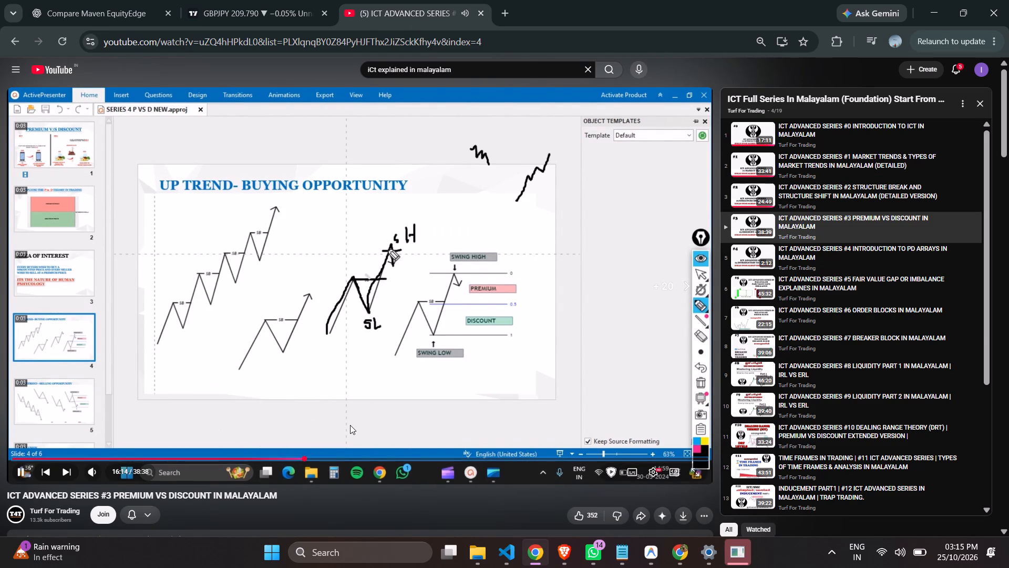
{"action": "key", "text": "Right"}
{"action": "key", "text": "Right"}
{"action": "key", "text": "Right"}
{"action": "key", "text": "Right"}
{"action": "key", "text": "Right"}
{"action": "key", "text": "Right"}
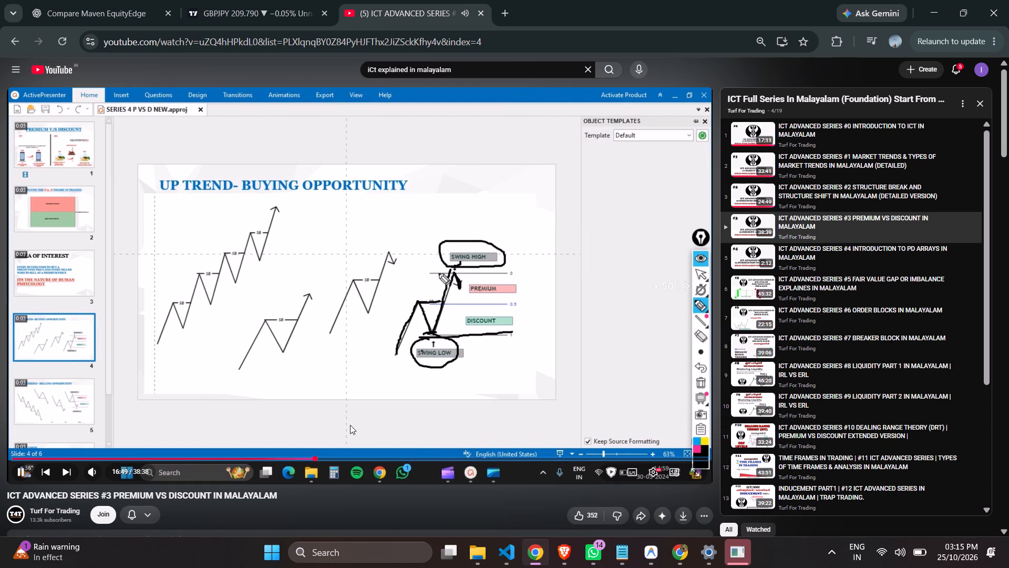
{"action": "key", "text": "Right"}
{"action": "key", "text": "Right"}
{"action": "key", "text": "Right"}
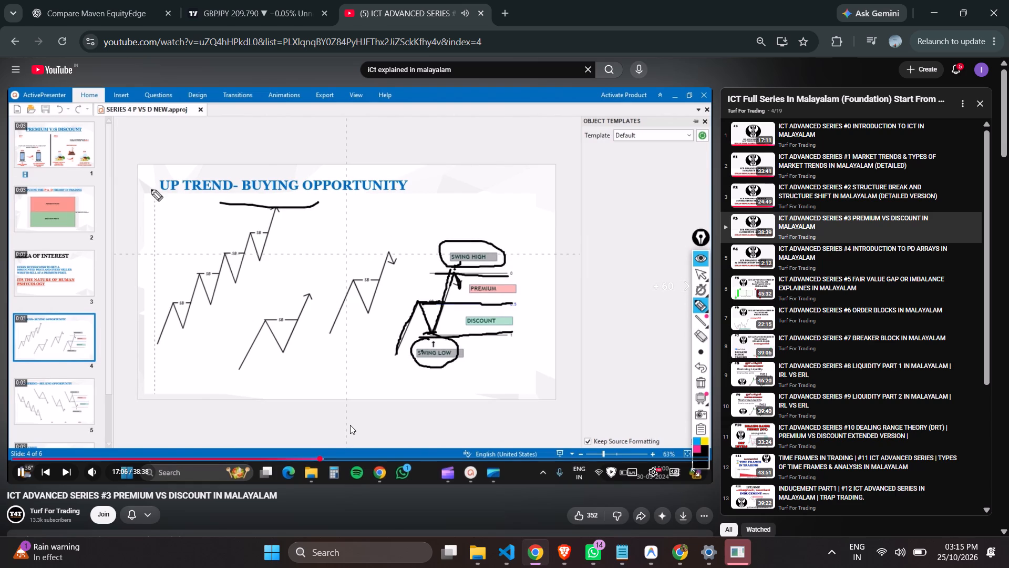
Skim forward through the Bitcoin chart demonstration, examining how swing highs and swing lows are placed in the uptrend.
{"action": "key", "text": "Right"}
{"action": "key", "text": "Right"}
{"action": "key", "text": "Right"}
{"action": "key", "text": "Right"}
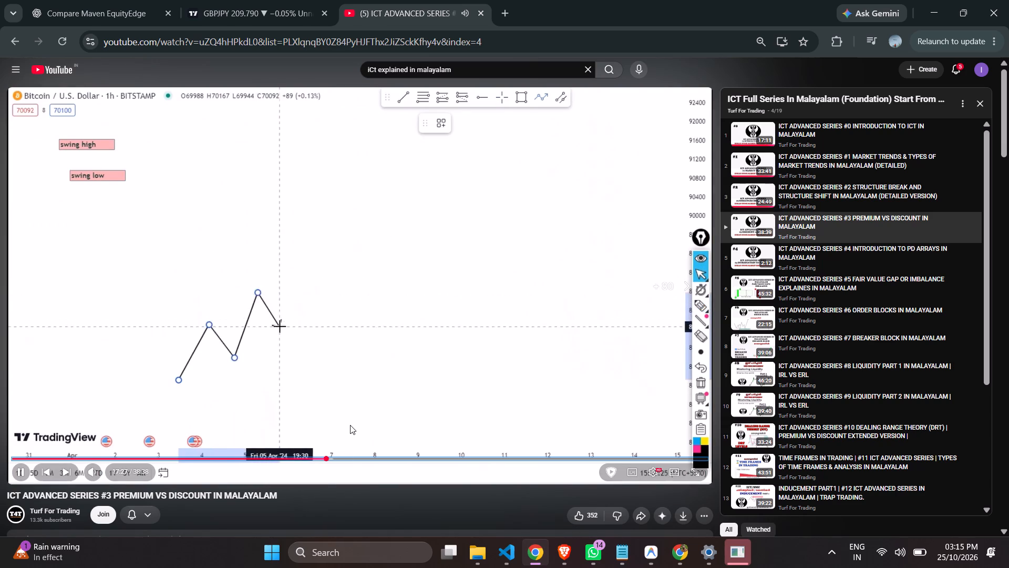
{"action": "key", "text": "Right"}
{"action": "key", "text": "Right"}
{"action": "key", "text": "Right"}
{"action": "key", "text": "Right"}
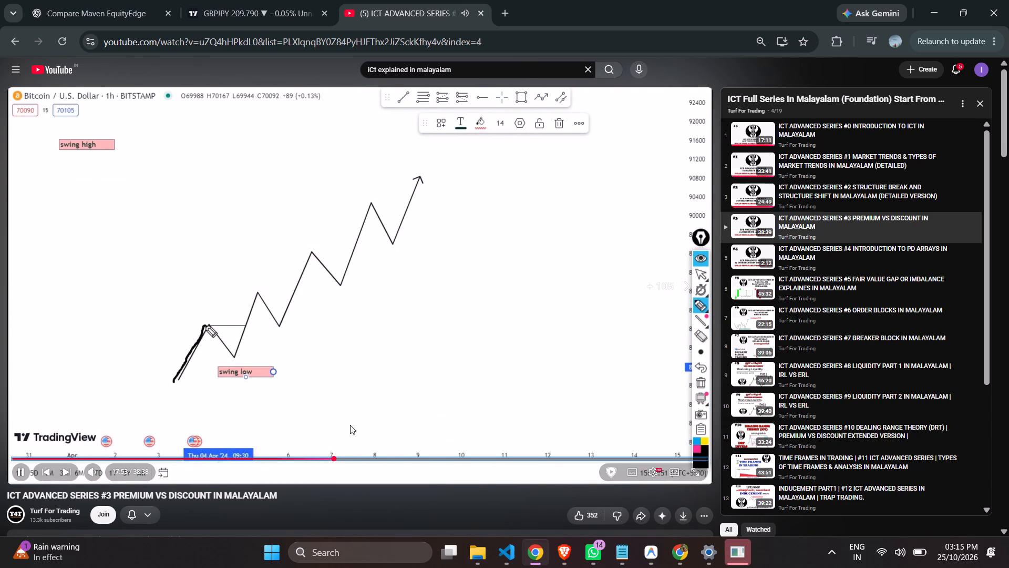
{"action": "key", "text": "Right"}
{"action": "key", "text": "Right"}
{"action": "key", "text": "Right"}
{"action": "key", "text": "Right"}
{"action": "key", "text": "Right"}
{"action": "key", "text": "Right"}
{"action": "key", "text": "Right"}
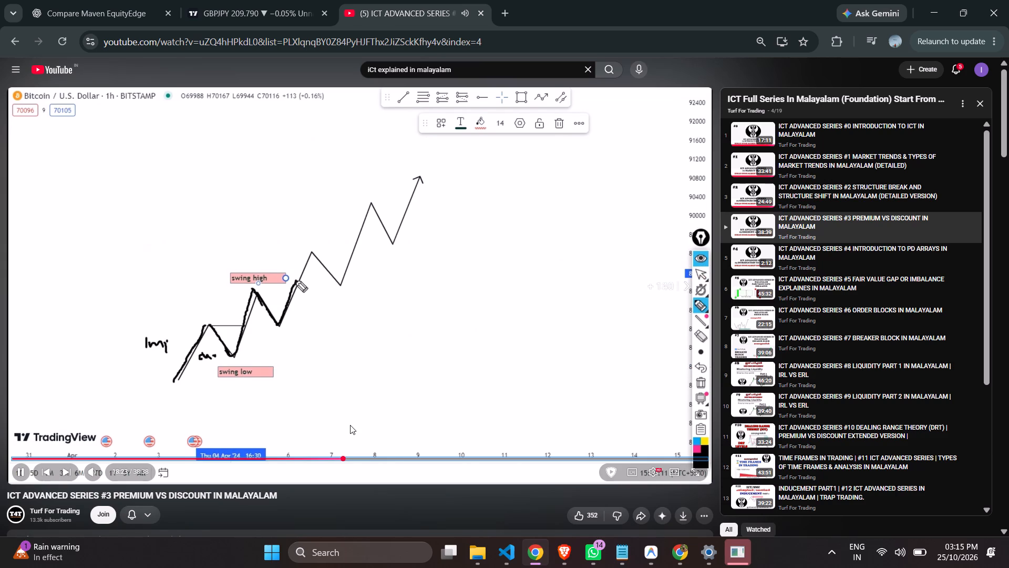
{"action": "key", "text": "Right"}
{"action": "key", "text": "Right"}
{"action": "key", "text": "Right"}
{"action": "key", "text": "Right"}
{"action": "key", "text": "Right"}
{"action": "key", "text": "Right"}
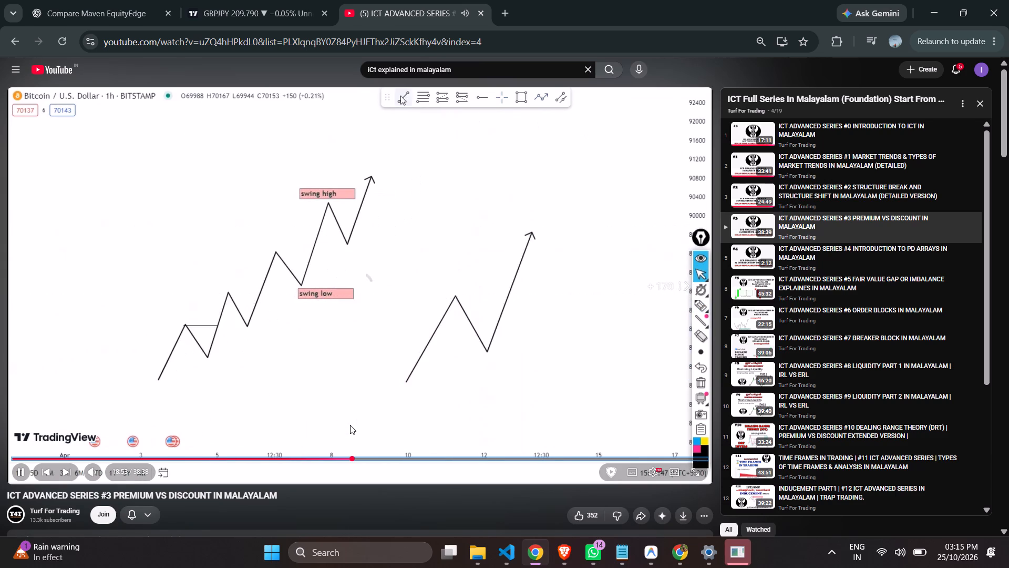
Skim forward through the multi-leg uptrend example to the shaded range between the latest swing low and swing high.
{"action": "key", "text": "Right"}
{"action": "key", "text": "Right"}
{"action": "key", "text": "Right"}
{"action": "key", "text": "Right"}
{"action": "key", "text": "Right"}
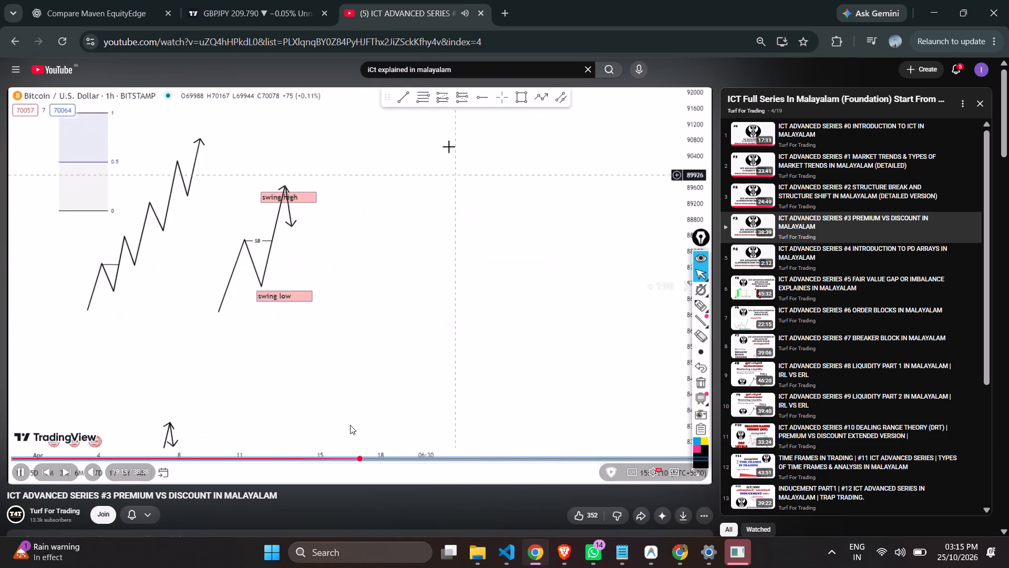
{"action": "key", "text": "Right"}
{"action": "key", "text": "Right"}
{"action": "key", "text": "Right"}
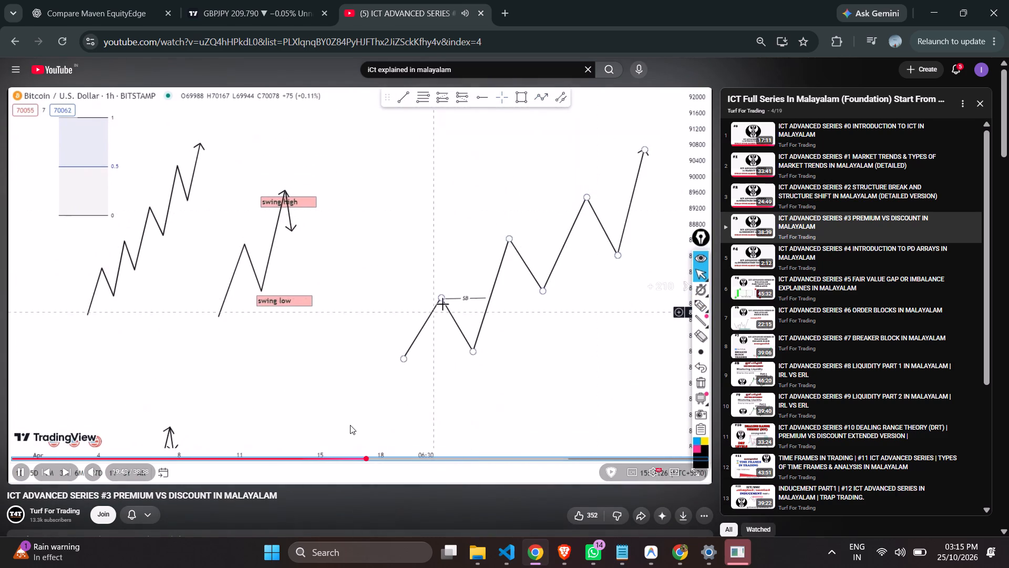
{"action": "key", "text": "Right"}
{"action": "key", "text": "Right"}
{"action": "key", "text": "Right"}
{"action": "key", "text": "Right"}
{"action": "key", "text": "Right"}
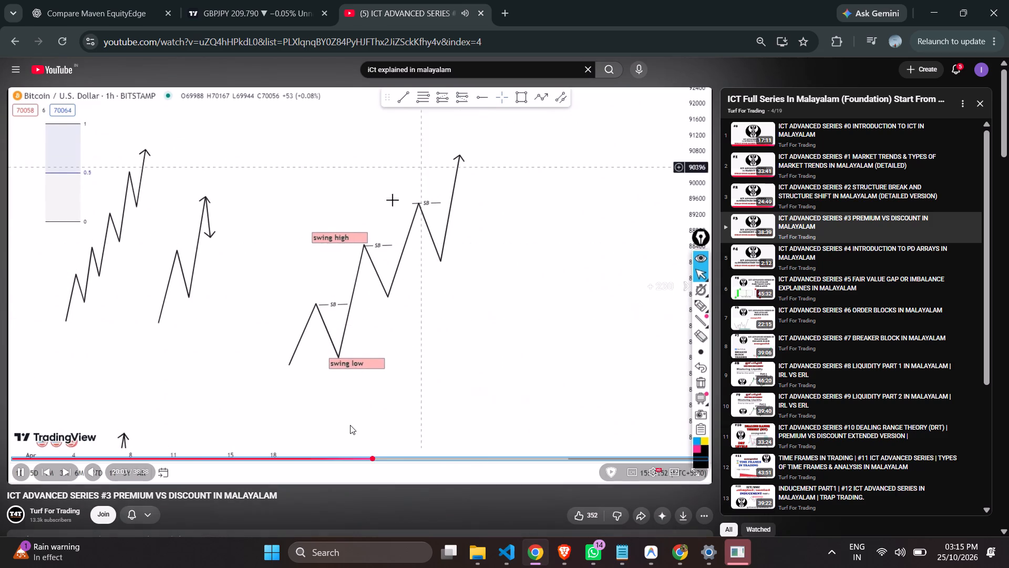
{"action": "key", "text": "Right"}
{"action": "key", "text": "Right"}
{"action": "key", "text": "Right"}
{"action": "key", "text": "Right"}
{"action": "key", "text": "Right"}
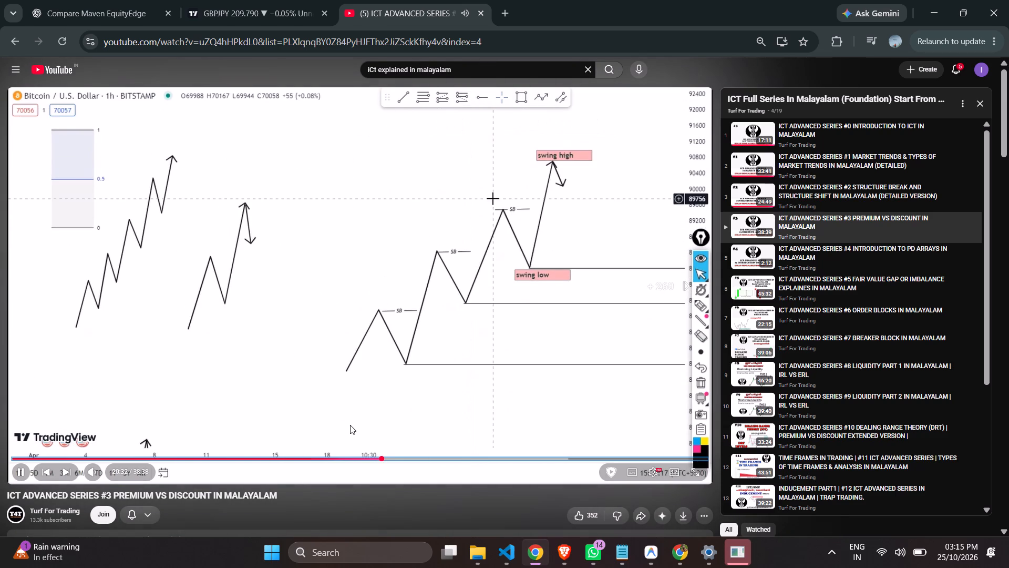
{"action": "key", "text": "Right"}
{"action": "key", "text": "Right"}
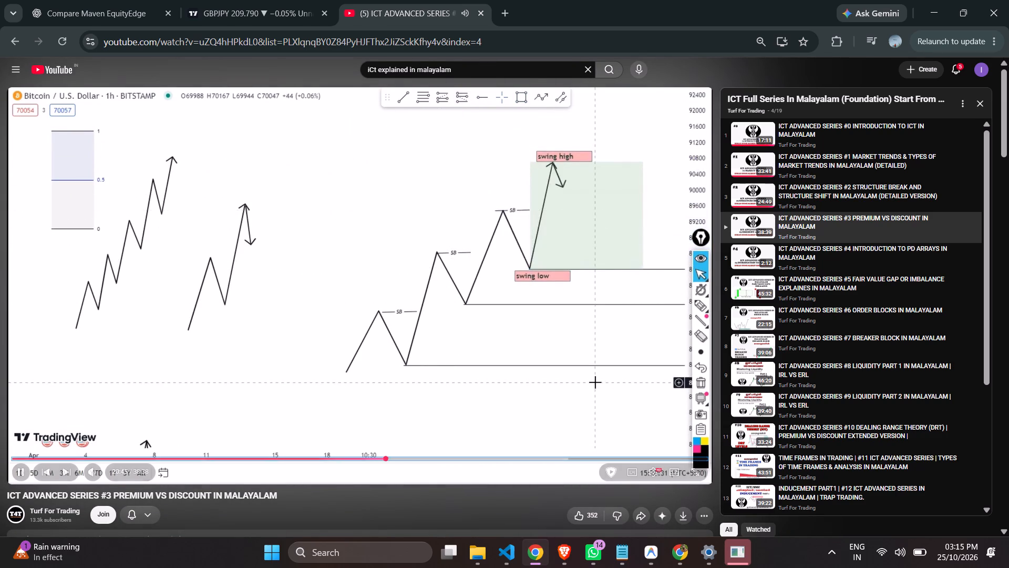
{"action": "key", "text": "Right"}
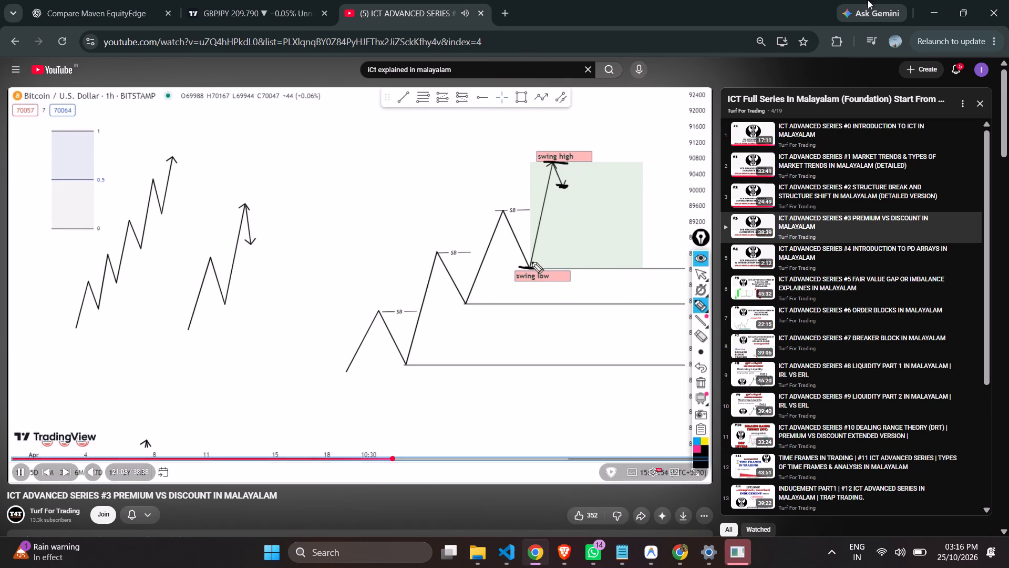
Return to the GBPJPY chart and apply the Fib retracement's settings, keeping its swing low and swing high anchors.
{"action": "left_click", "coordinate": [267, 12]}
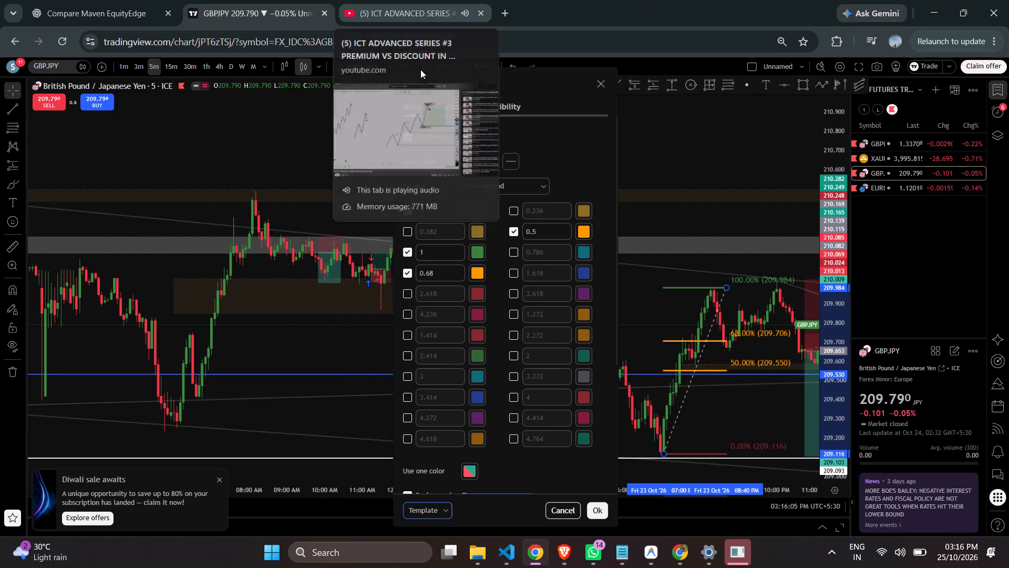
{"action": "left_click", "coordinate": [441, 518]}
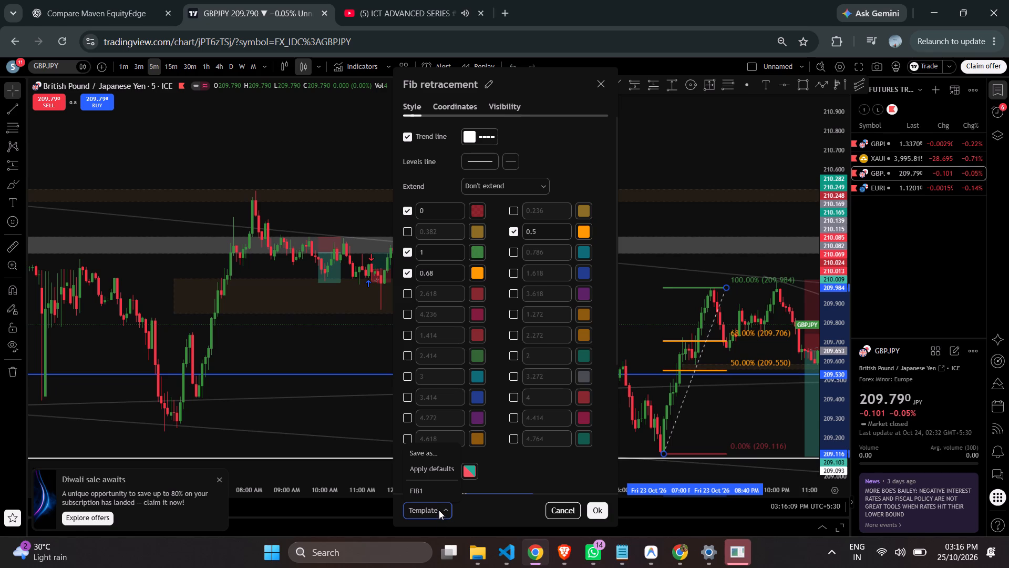
{"action": "left_click", "coordinate": [598, 513]}
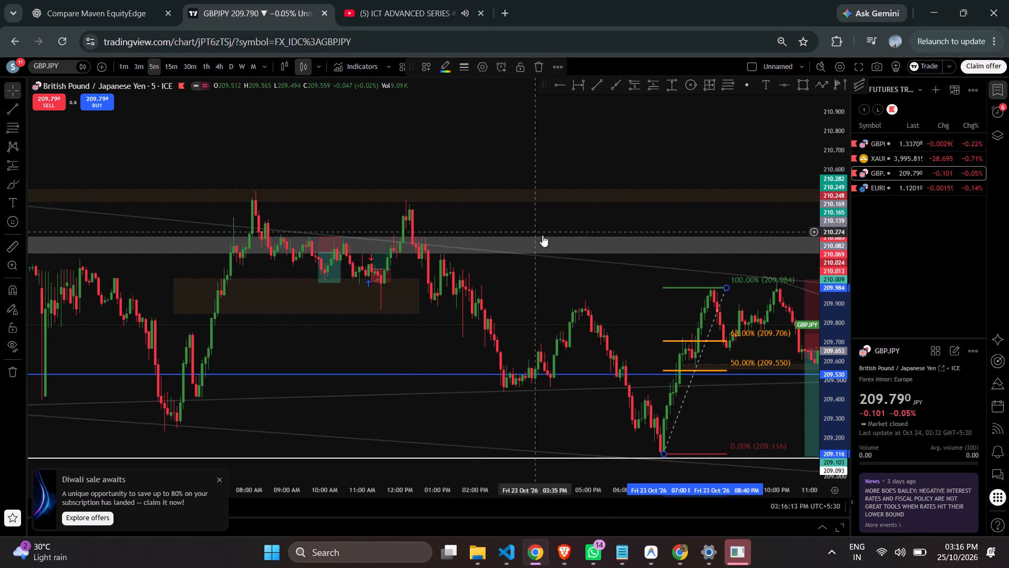
{"action": "left_click", "coordinate": [723, 286]}
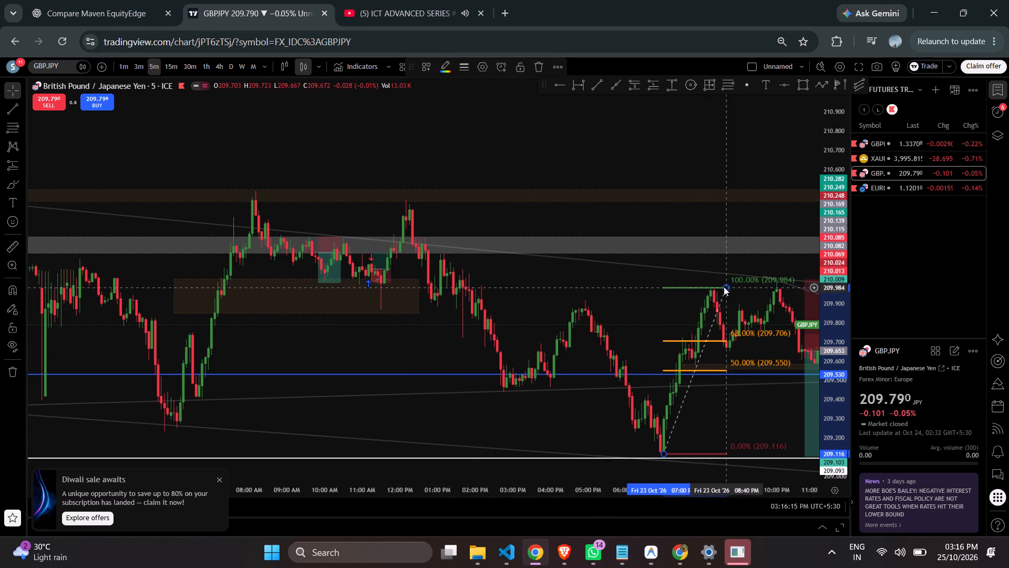
Switch back to the ICT premium vs discount lesson video.
{"action": "left_click", "coordinate": [399, 0]}
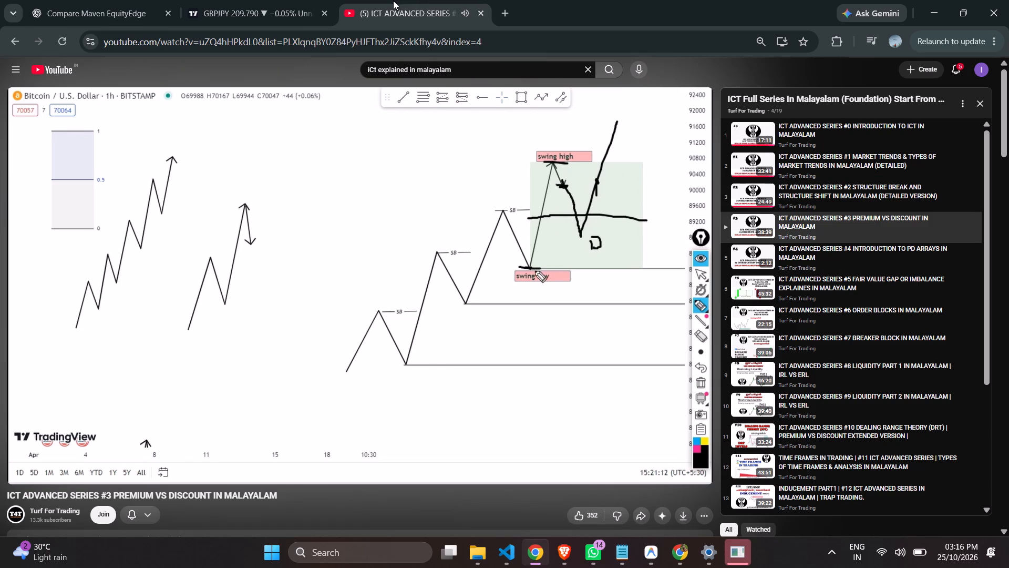
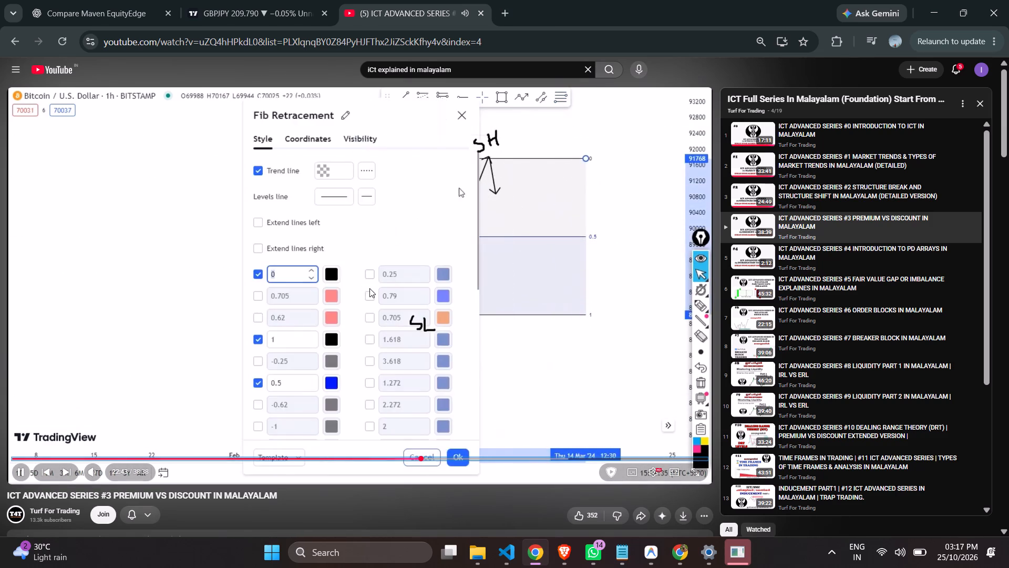
Pause the lesson, return to the GBPJPY chart and disable the 0.68 level in the Fib retracement's style settings.
{"action": "left_click", "coordinate": [498, 193]}
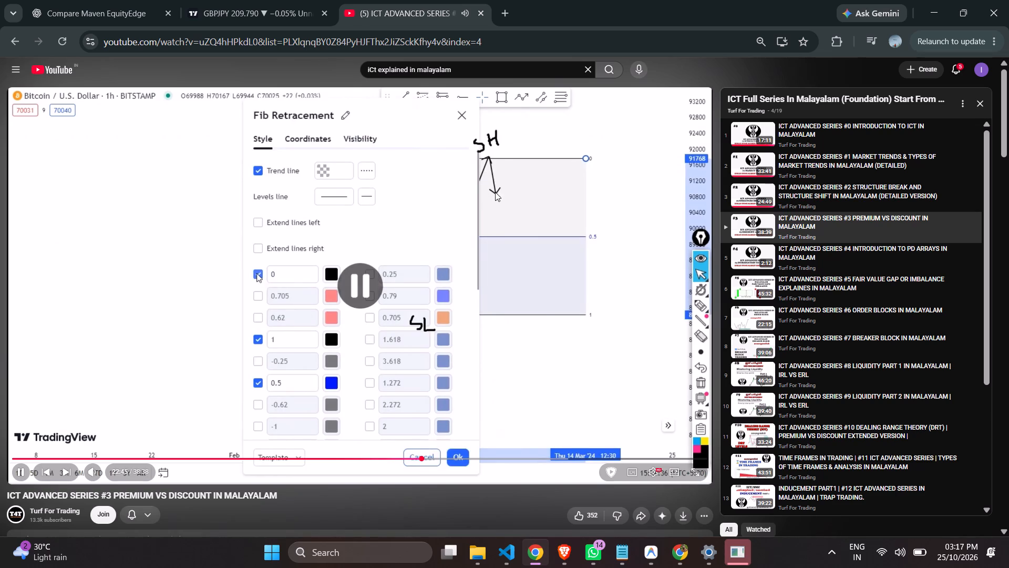
{"action": "left_click", "coordinate": [301, 22]}
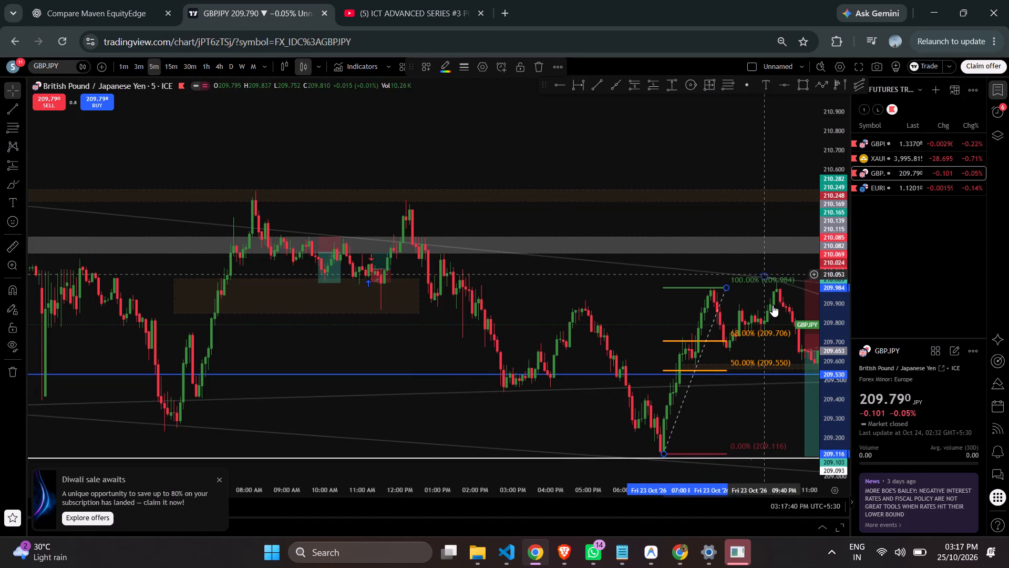
{"action": "left_click", "coordinate": [719, 287]}
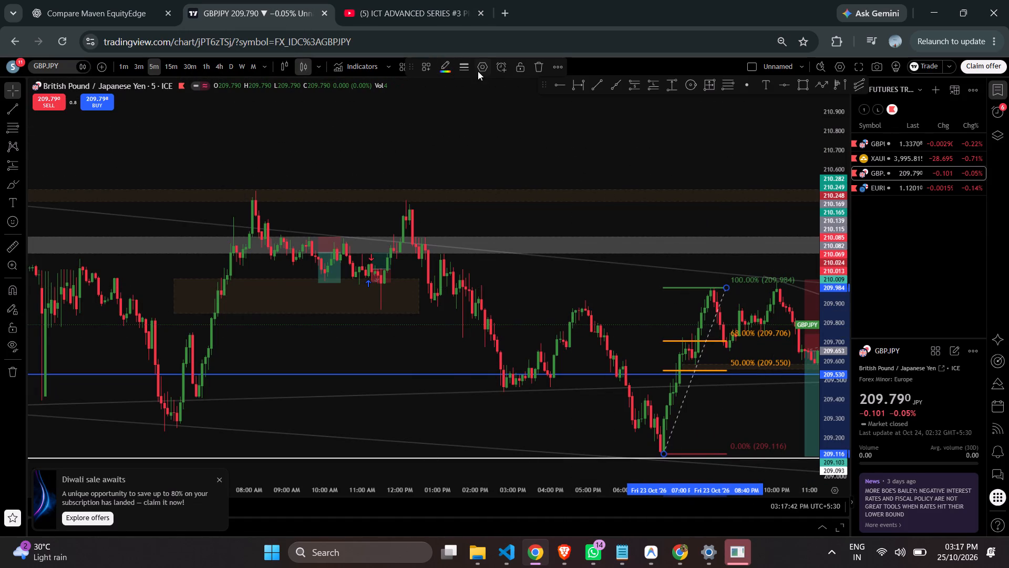
{"action": "left_click", "coordinate": [483, 68]}
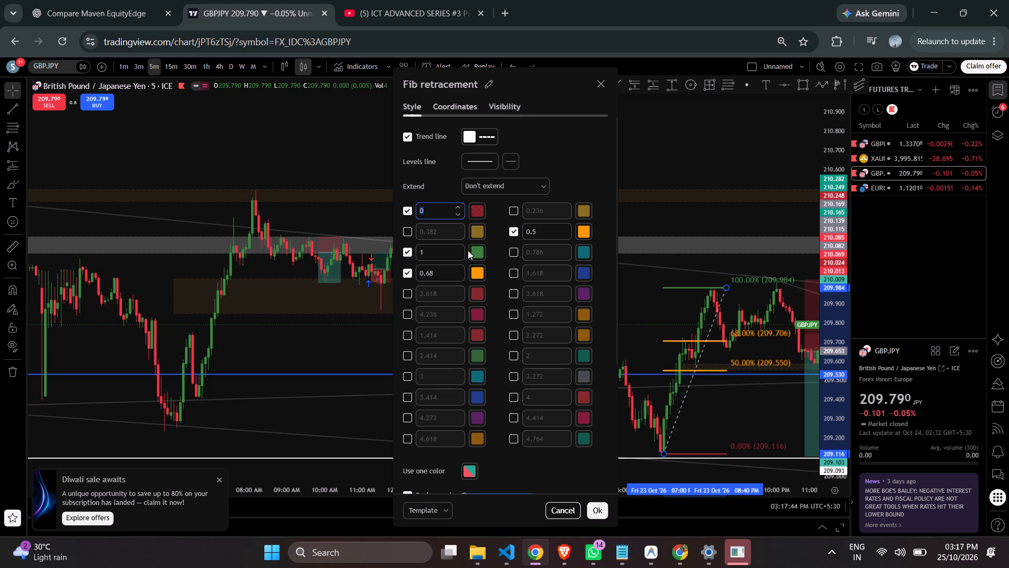
{"action": "left_click", "coordinate": [405, 274]}
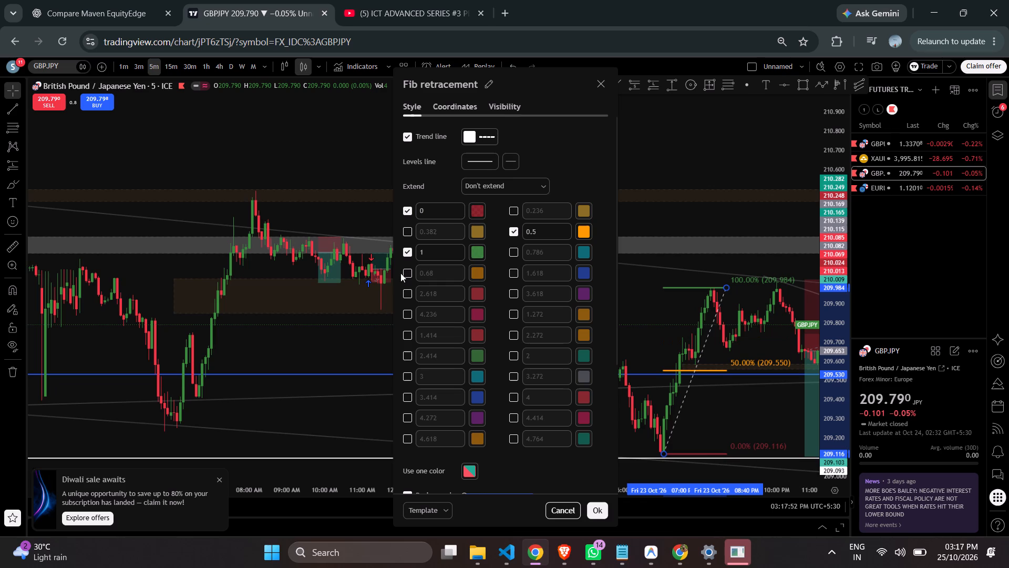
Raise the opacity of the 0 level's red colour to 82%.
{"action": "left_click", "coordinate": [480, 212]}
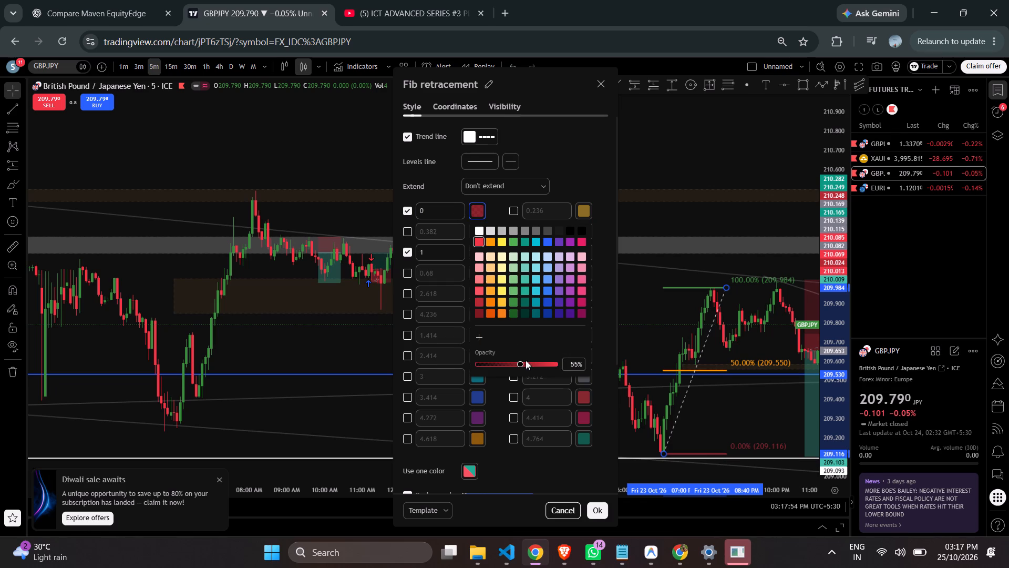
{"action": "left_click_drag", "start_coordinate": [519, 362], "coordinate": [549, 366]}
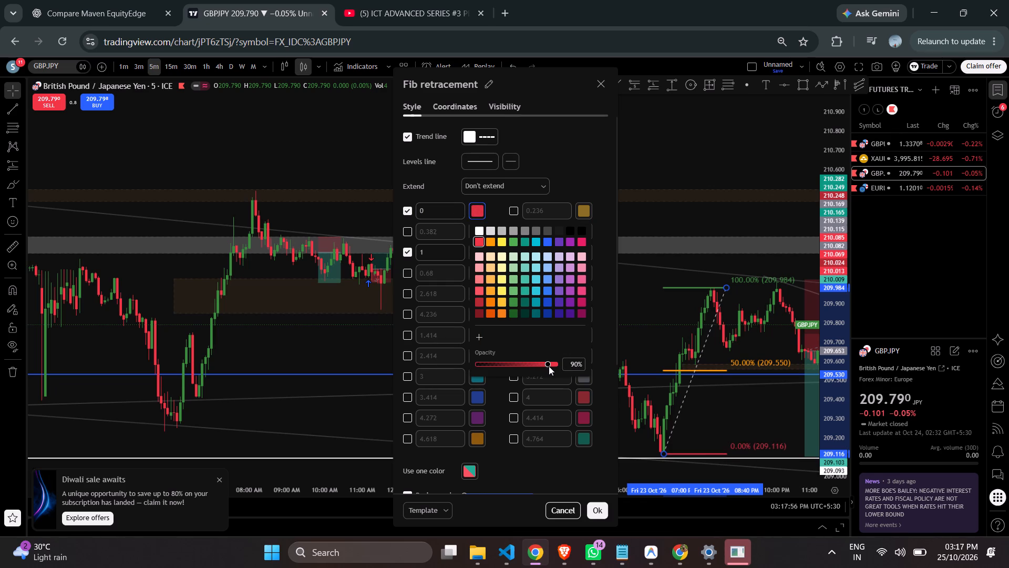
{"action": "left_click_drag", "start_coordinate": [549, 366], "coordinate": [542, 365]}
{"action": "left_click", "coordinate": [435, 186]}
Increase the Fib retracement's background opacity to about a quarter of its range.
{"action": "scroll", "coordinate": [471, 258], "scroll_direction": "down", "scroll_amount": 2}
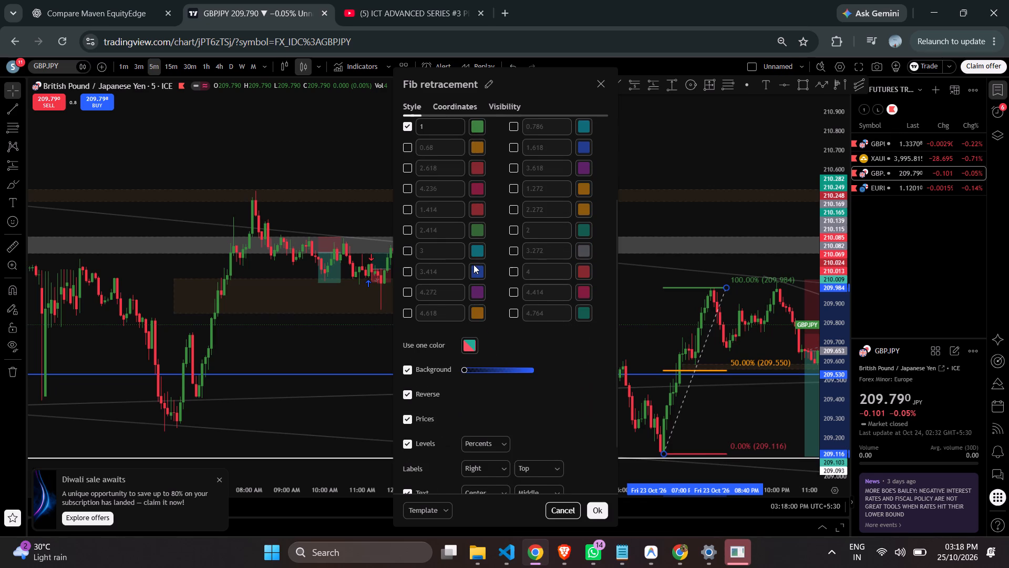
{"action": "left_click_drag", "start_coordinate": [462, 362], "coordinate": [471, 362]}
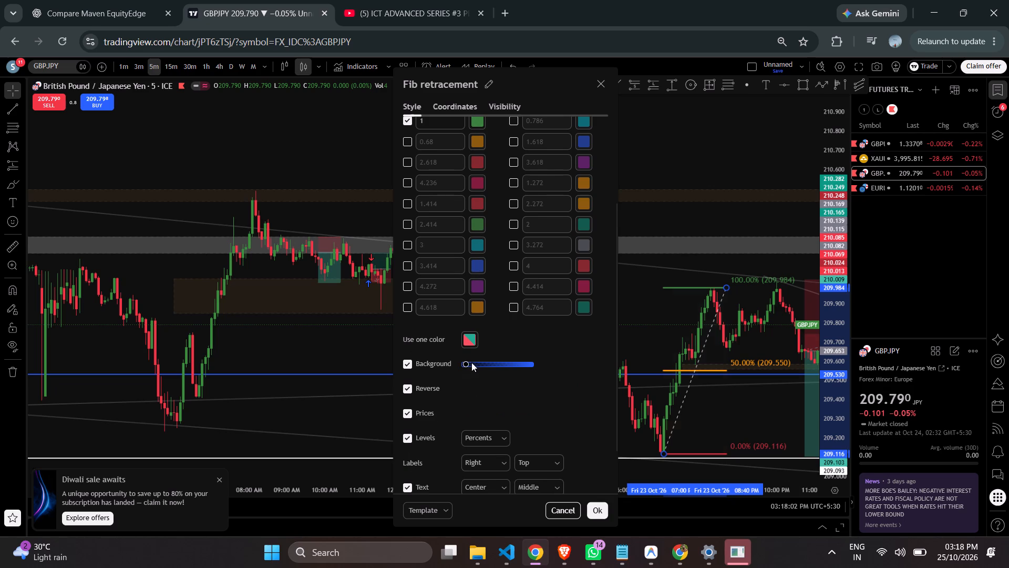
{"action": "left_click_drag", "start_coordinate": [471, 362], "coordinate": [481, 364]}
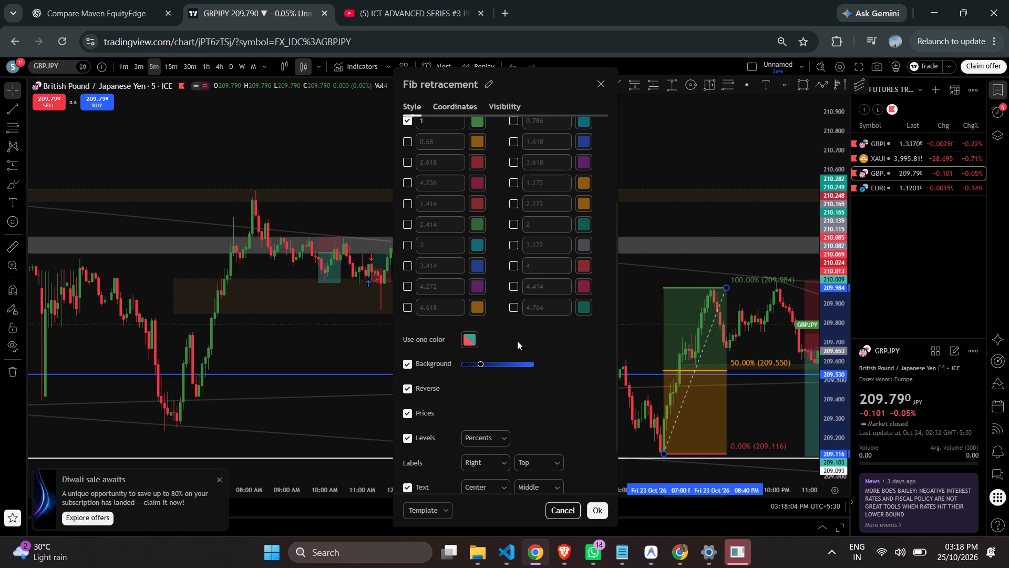
Set the 0 level's red colour to 100% opacity.
{"action": "scroll", "coordinate": [623, 222], "scroll_direction": "up", "scroll_amount": 2}
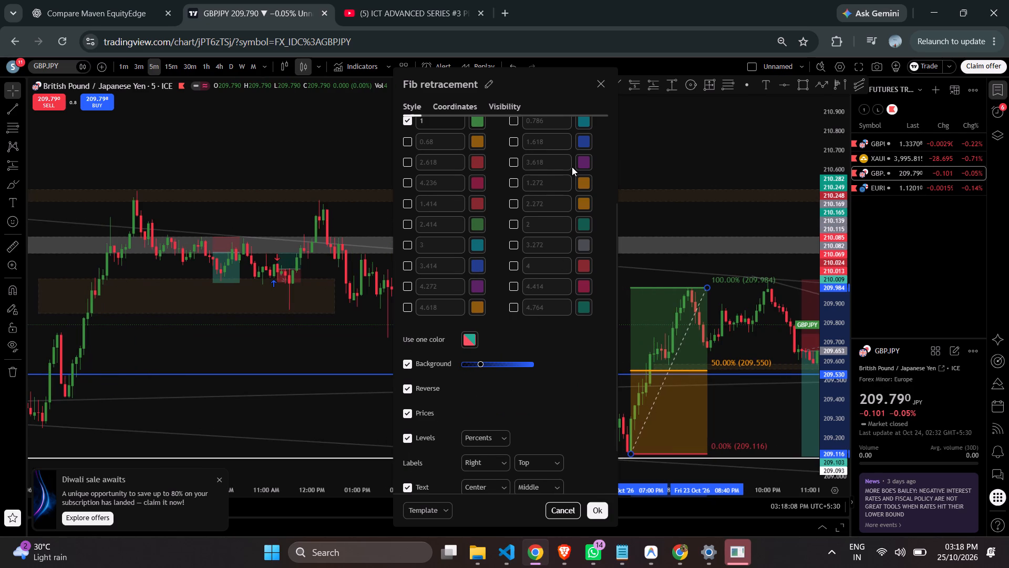
{"action": "scroll", "coordinate": [500, 183], "scroll_direction": "up", "scroll_amount": 3}
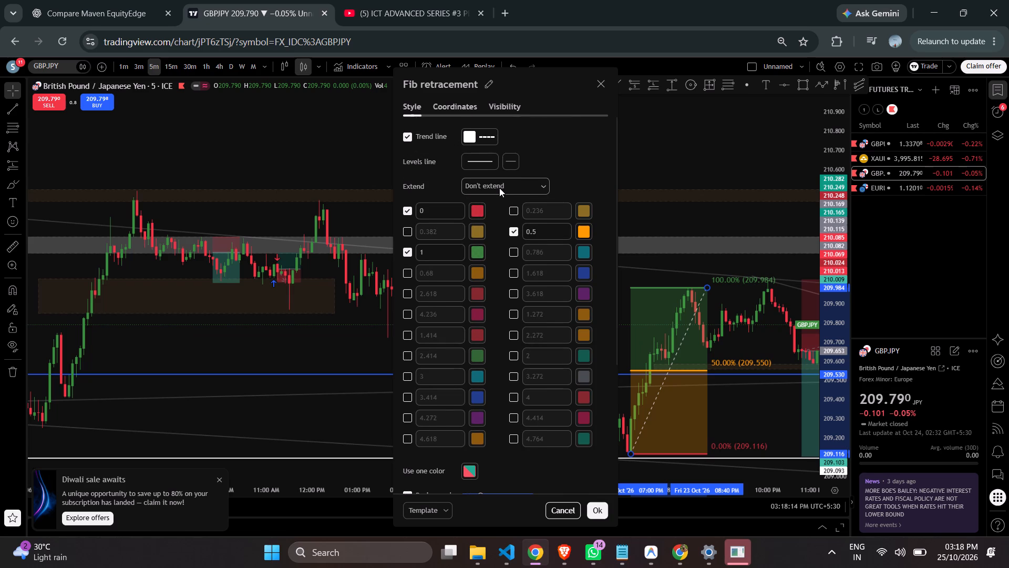
{"action": "left_click", "coordinate": [583, 230]}
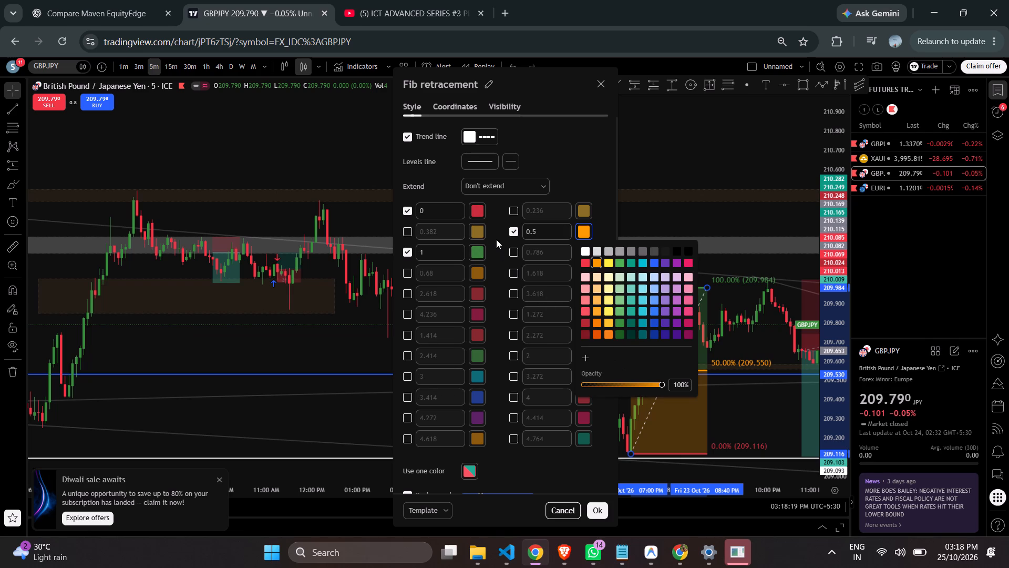
{"action": "left_click", "coordinate": [476, 208]}
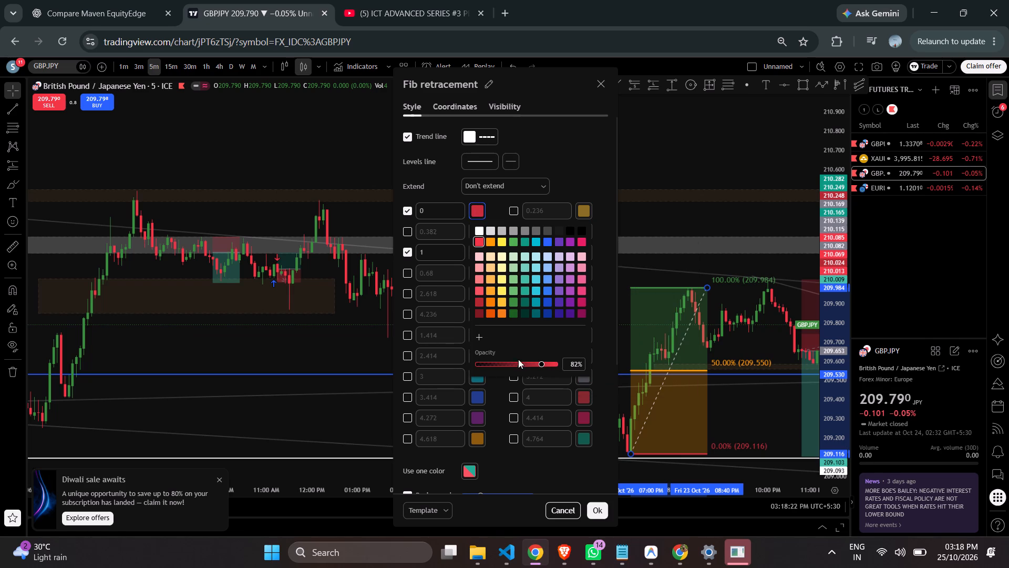
{"action": "left_click_drag", "start_coordinate": [541, 363], "coordinate": [539, 368]}
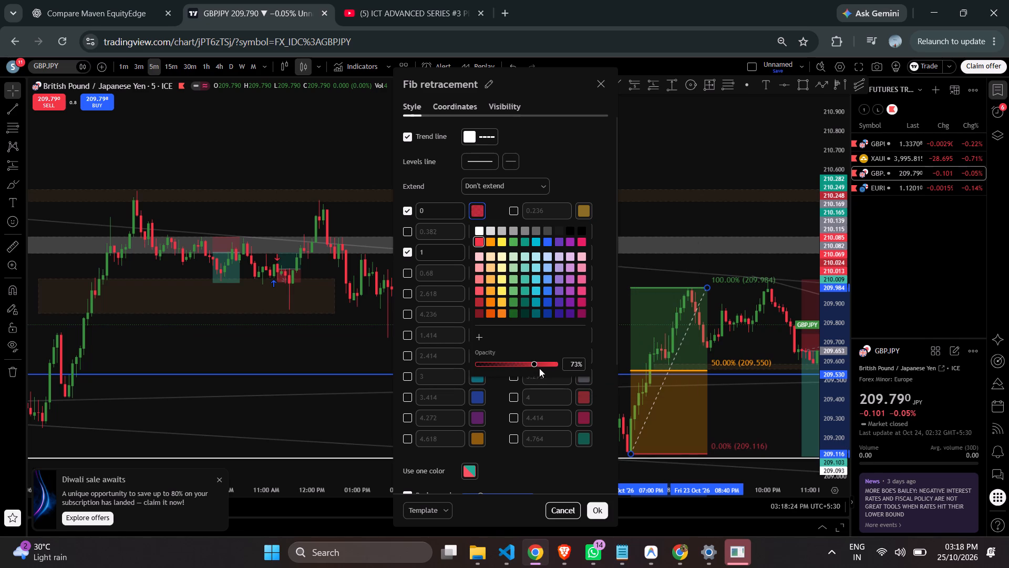
{"action": "left_click_drag", "start_coordinate": [539, 368], "coordinate": [564, 363]}
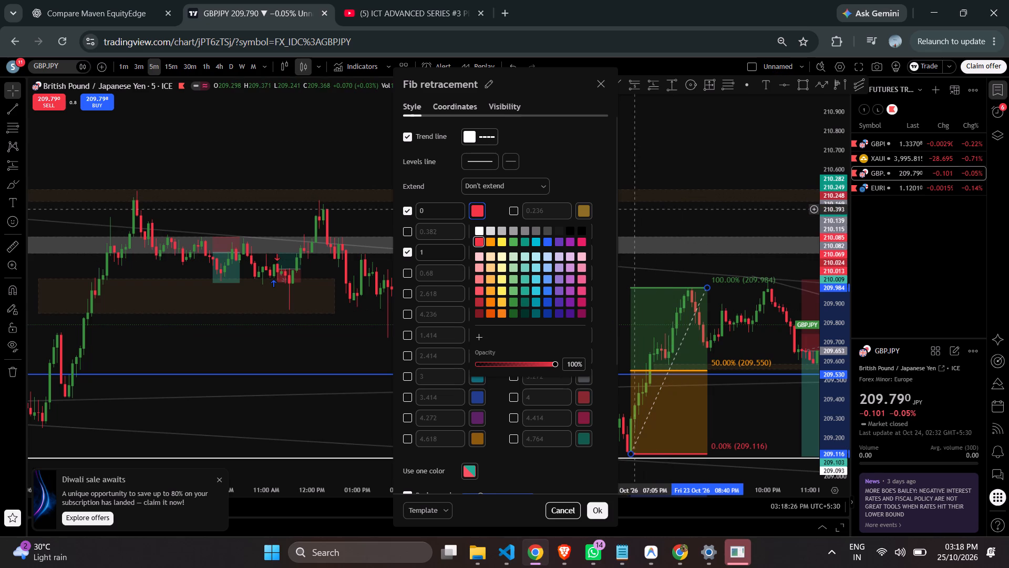
{"action": "left_click", "coordinate": [599, 181]}
Lower the Fib retracement's background opacity to a faint shade, about a tenth of its range.
{"action": "scroll", "coordinate": [479, 354], "scroll_direction": "down", "scroll_amount": 3}
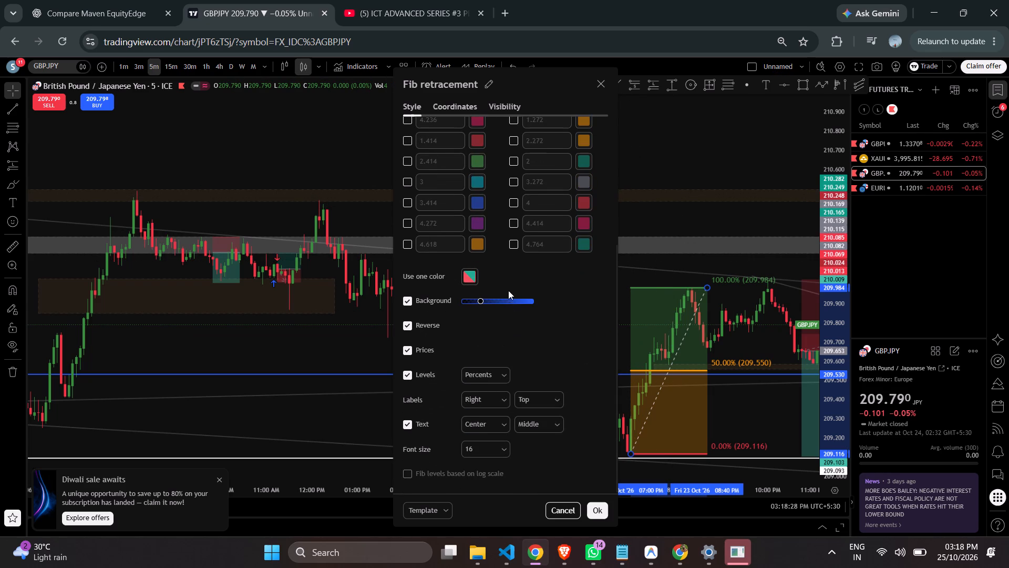
{"action": "left_click_drag", "start_coordinate": [481, 298], "coordinate": [472, 299]}
Set the 0.5 level's orange colour to 44% opacity.
{"action": "scroll", "coordinate": [532, 291], "scroll_direction": "up", "scroll_amount": 2}
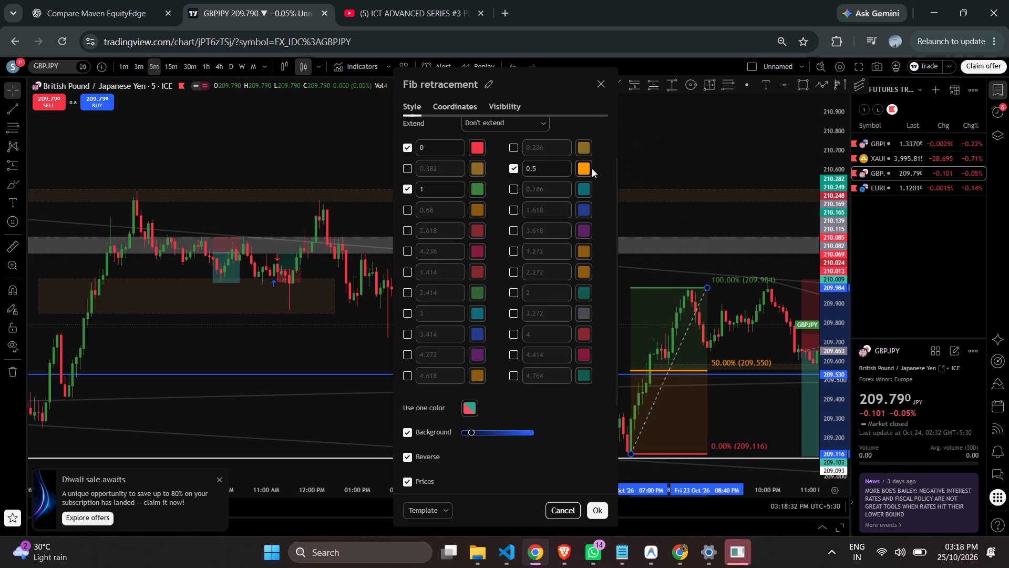
{"action": "left_click", "coordinate": [582, 165]}
{"action": "left_click", "coordinate": [619, 322]}
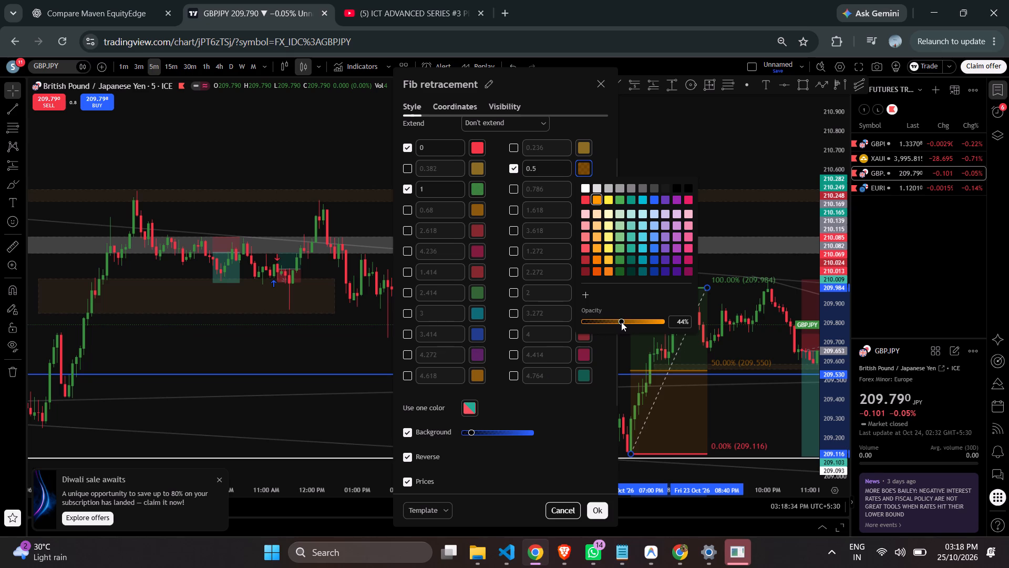
{"action": "left_click", "coordinate": [603, 357]}
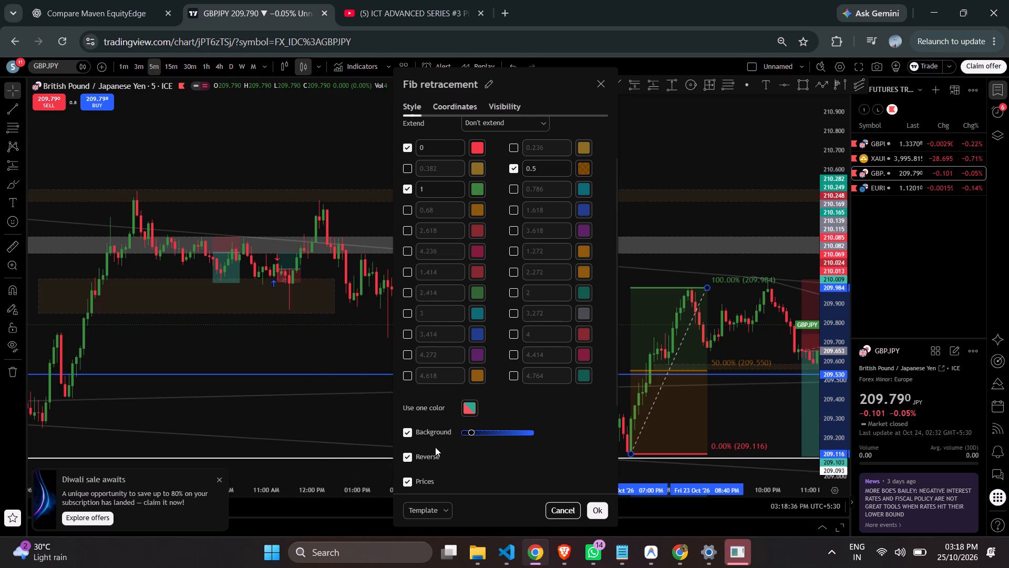
Set the Fib retracement's level labels to display as Values.
{"action": "scroll", "coordinate": [436, 447], "scroll_direction": "down", "scroll_amount": 2}
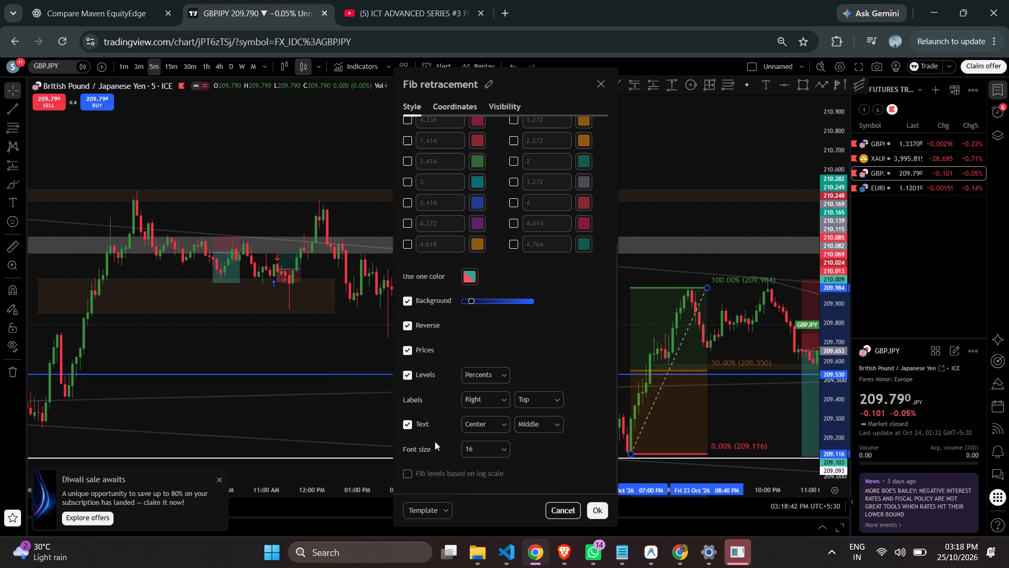
{"action": "scroll", "coordinate": [469, 344], "scroll_direction": "up", "scroll_amount": 3}
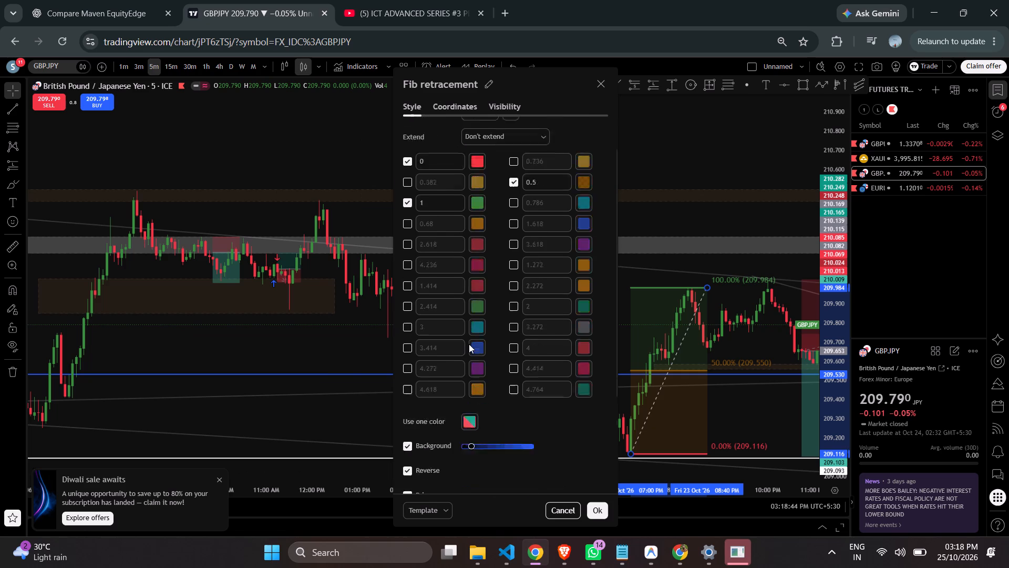
{"action": "scroll", "coordinate": [469, 344], "scroll_direction": "up", "scroll_amount": 2}
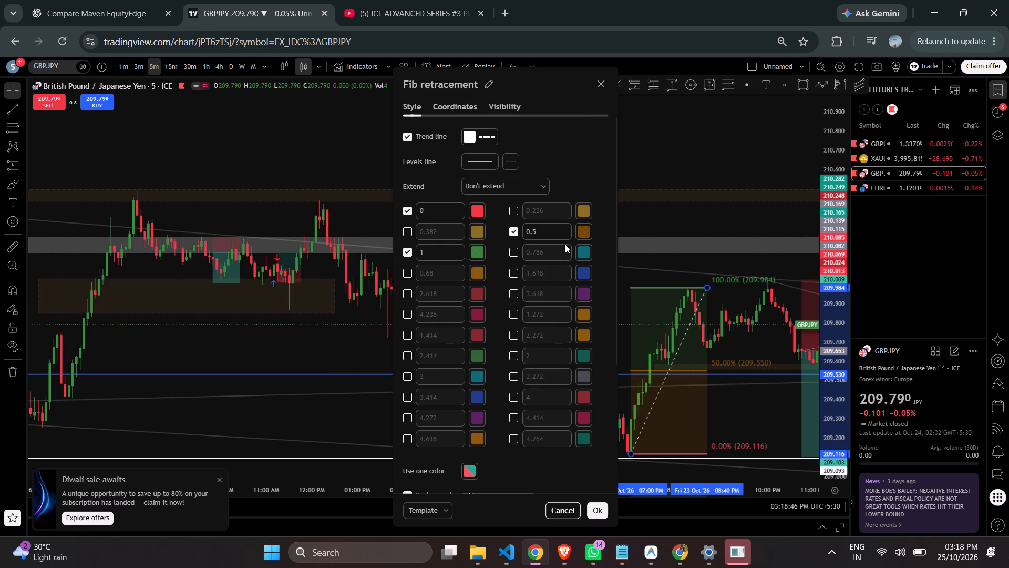
{"action": "left_click", "coordinate": [553, 233]}
{"action": "scroll", "coordinate": [487, 397], "scroll_direction": "down", "scroll_amount": 3}
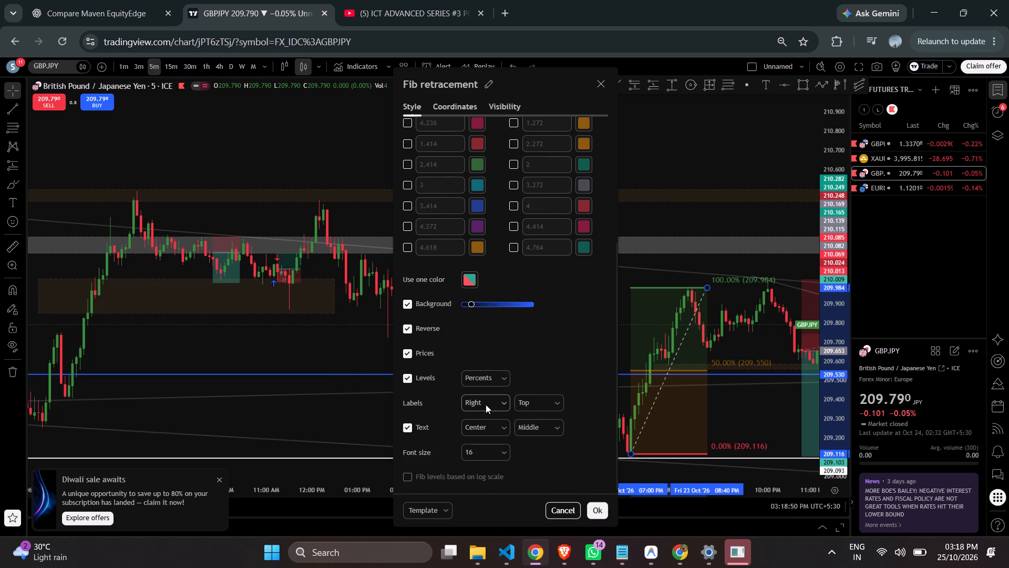
{"action": "left_click", "coordinate": [497, 373]}
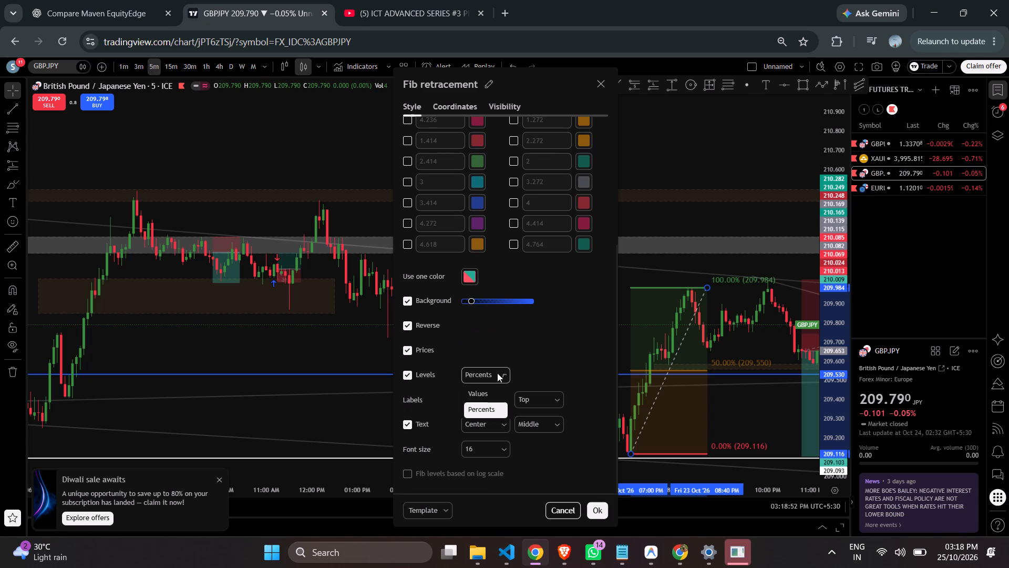
{"action": "left_click", "coordinate": [490, 390]}
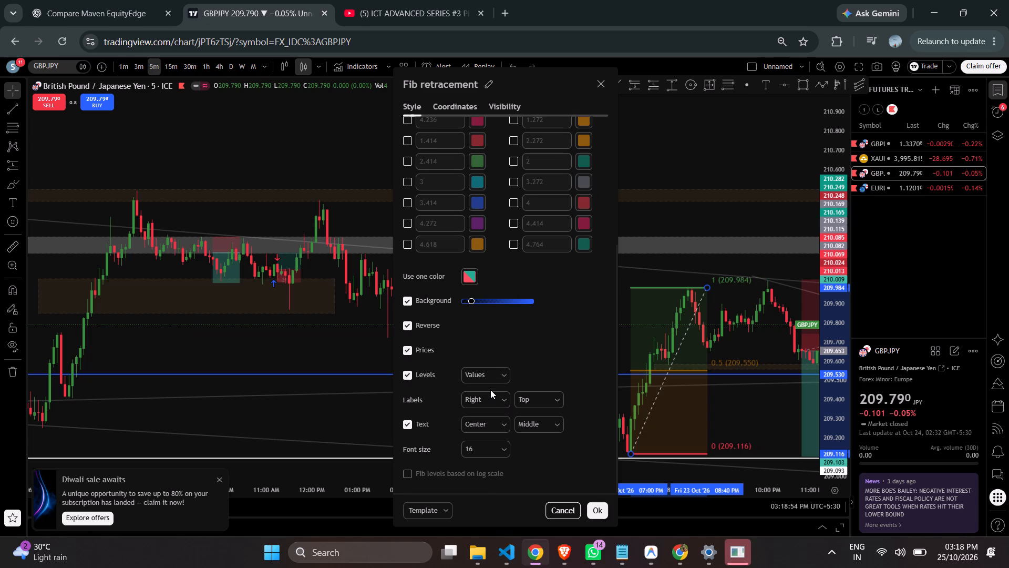
Turn off the Fib retracement's text and prices, keeping its level labels on.
{"action": "left_click", "coordinate": [405, 425]}
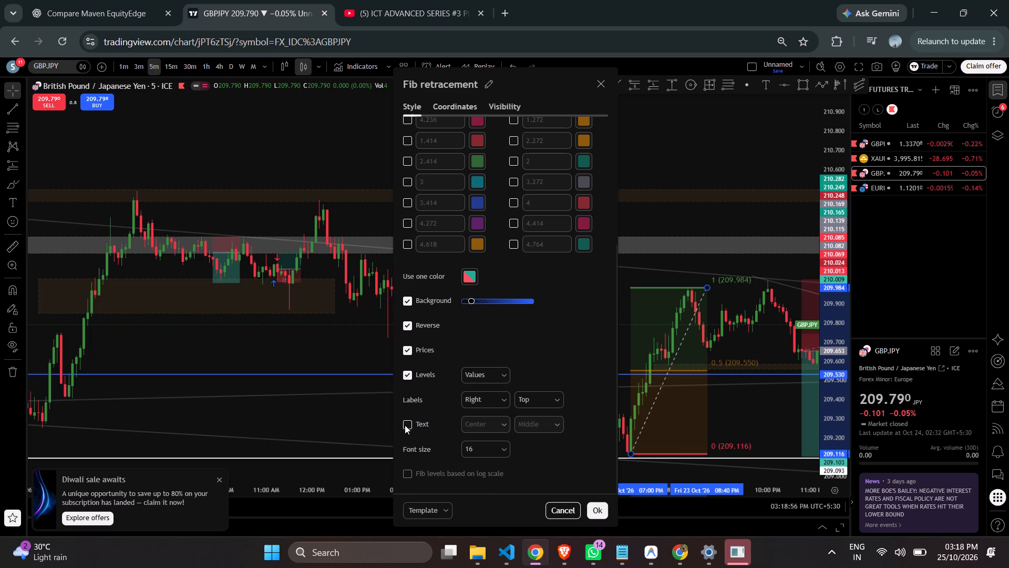
{"action": "left_click", "coordinate": [405, 425]}
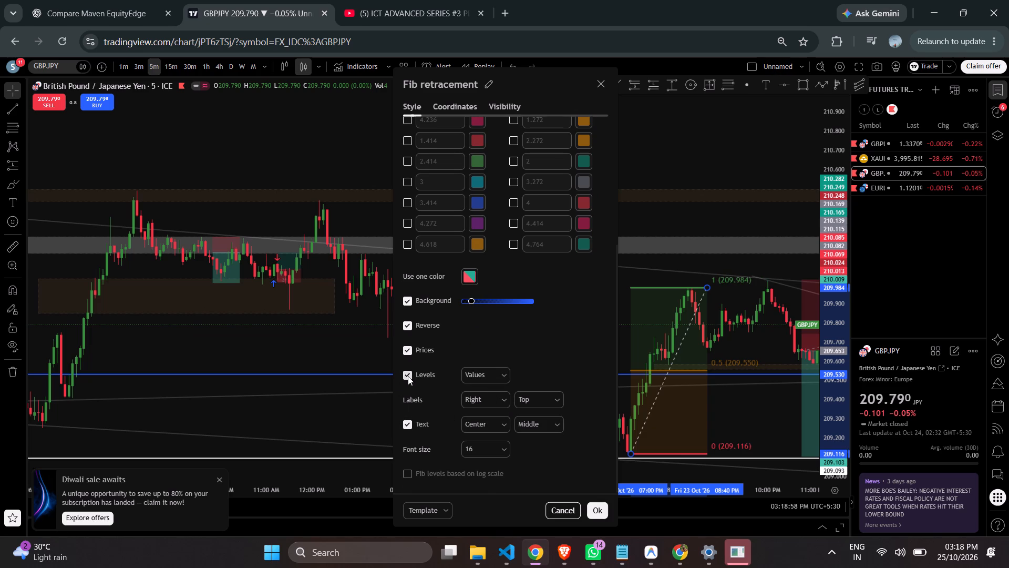
{"action": "left_click", "coordinate": [408, 376]}
{"action": "left_click", "coordinate": [408, 376]}
{"action": "left_click", "coordinate": [409, 422]}
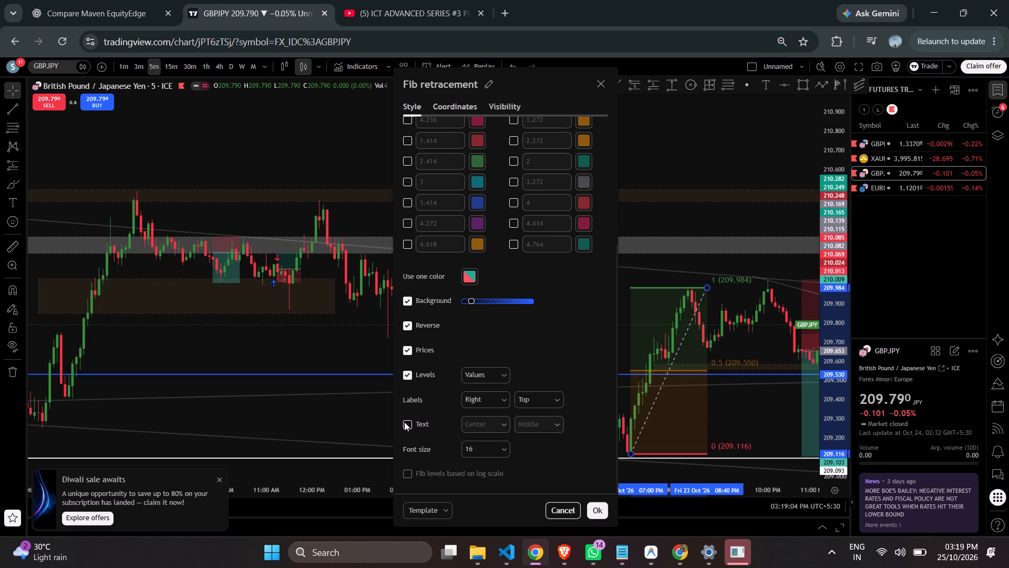
{"action": "left_click", "coordinate": [404, 422]}
{"action": "left_click", "coordinate": [404, 422]}
{"action": "left_click", "coordinate": [405, 349]}
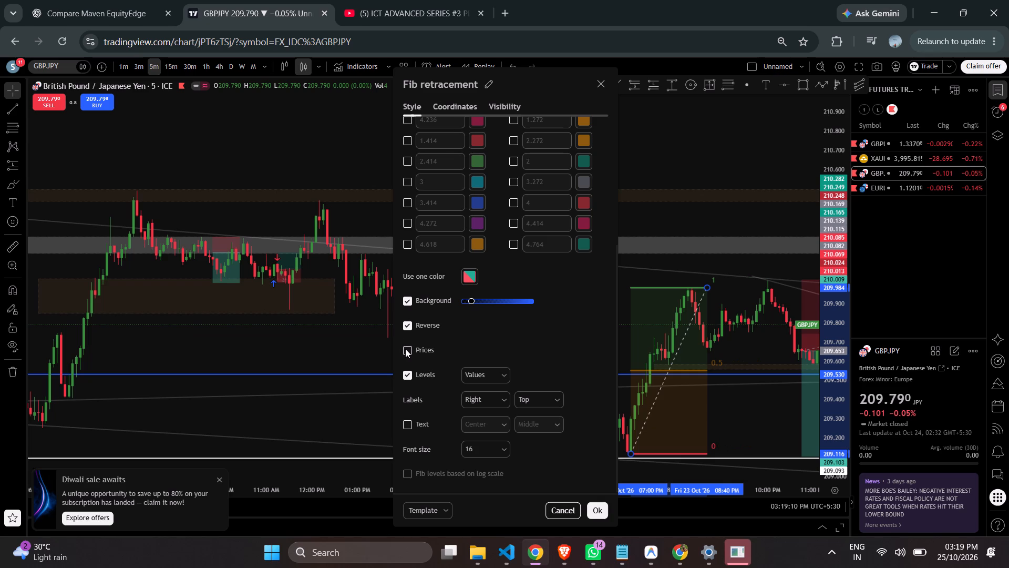
{"action": "scroll", "coordinate": [508, 238], "scroll_direction": "up", "scroll_amount": 2}
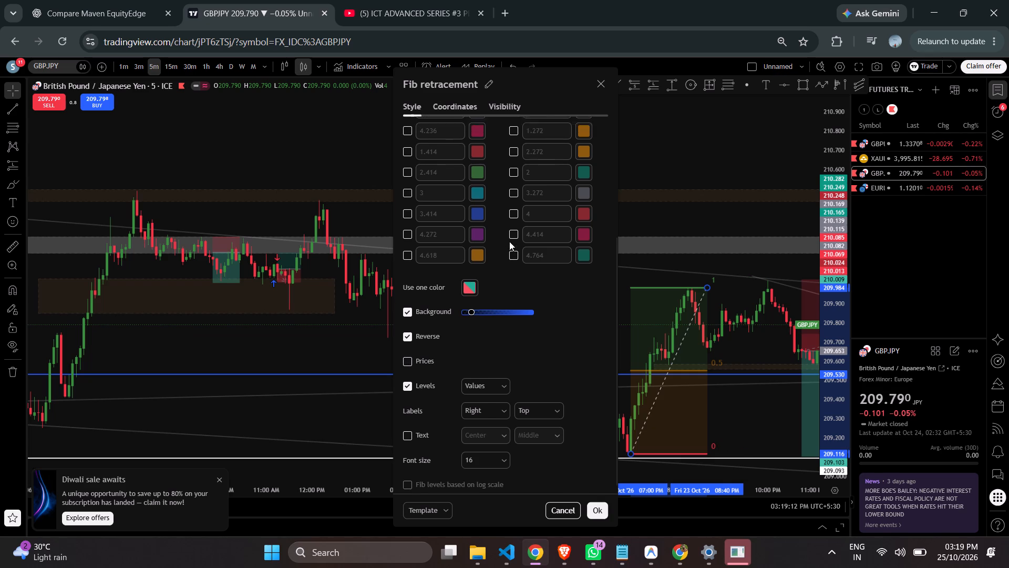
Compare the Fib retracement's level settings with those shown in the lesson video on YouTube, returning to the GBPJPY chart.
{"action": "scroll", "coordinate": [509, 241], "scroll_direction": "up", "scroll_amount": 2}
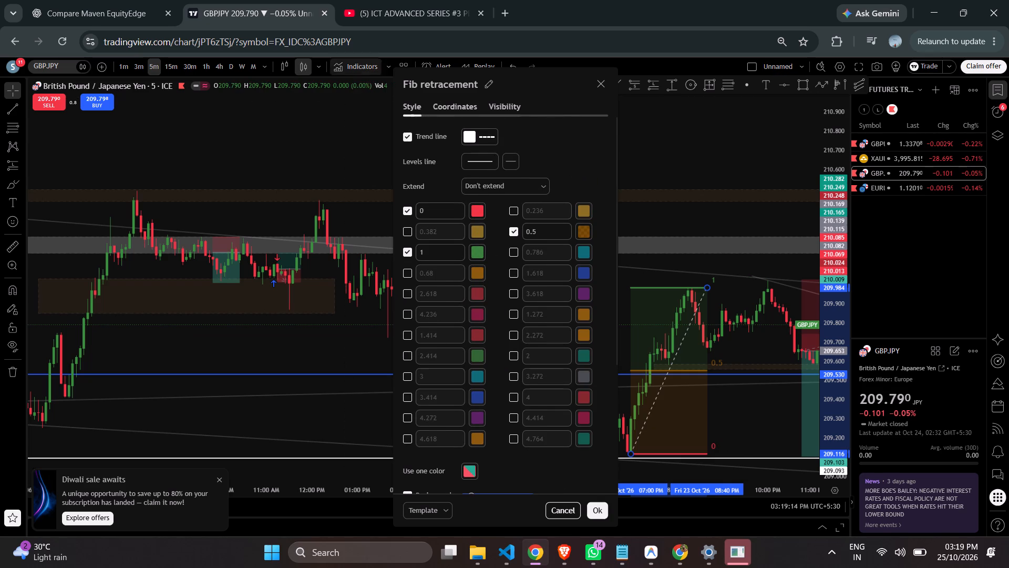
{"action": "left_click", "coordinate": [392, 2]}
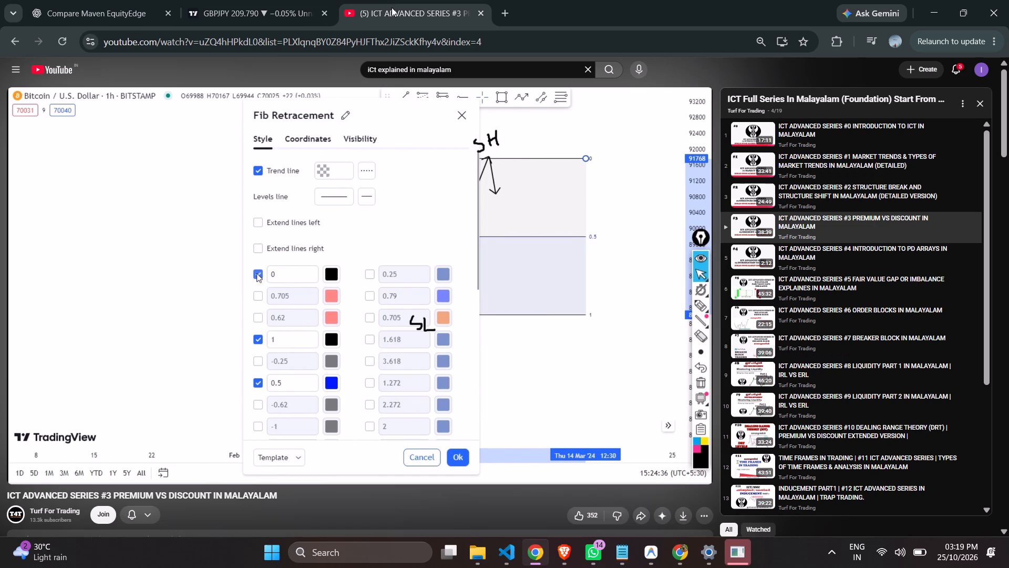
{"action": "left_click", "coordinate": [258, 5]}
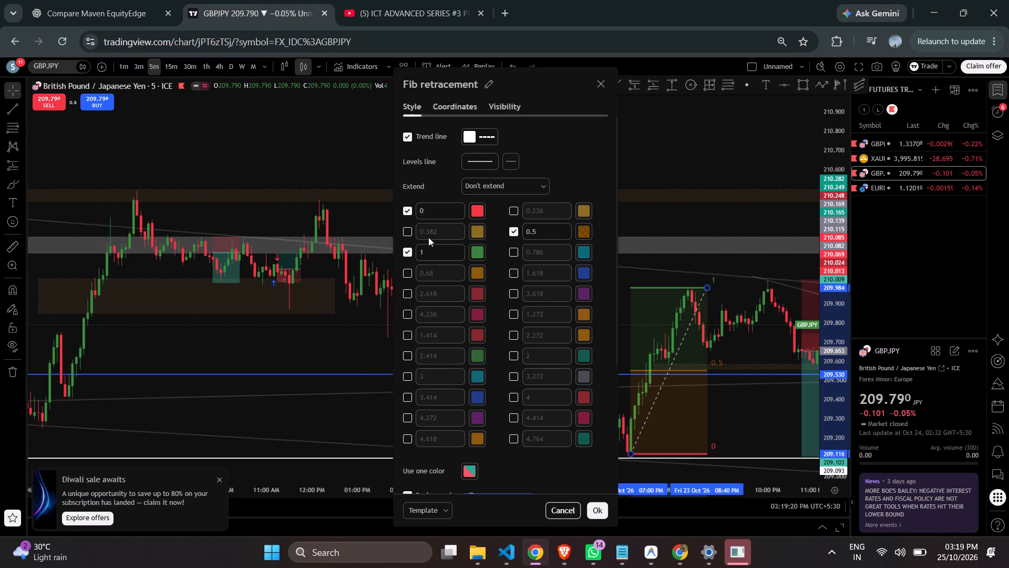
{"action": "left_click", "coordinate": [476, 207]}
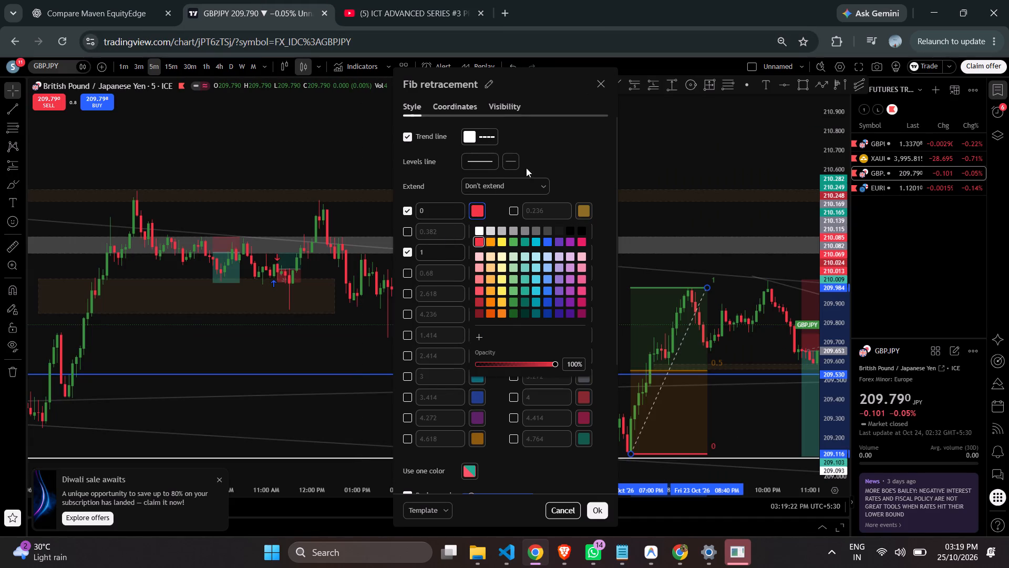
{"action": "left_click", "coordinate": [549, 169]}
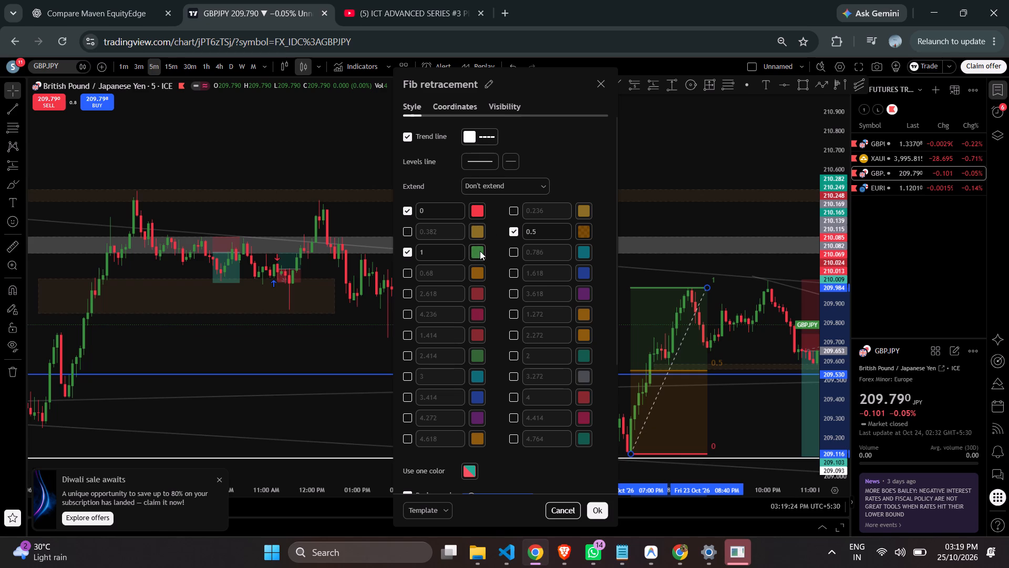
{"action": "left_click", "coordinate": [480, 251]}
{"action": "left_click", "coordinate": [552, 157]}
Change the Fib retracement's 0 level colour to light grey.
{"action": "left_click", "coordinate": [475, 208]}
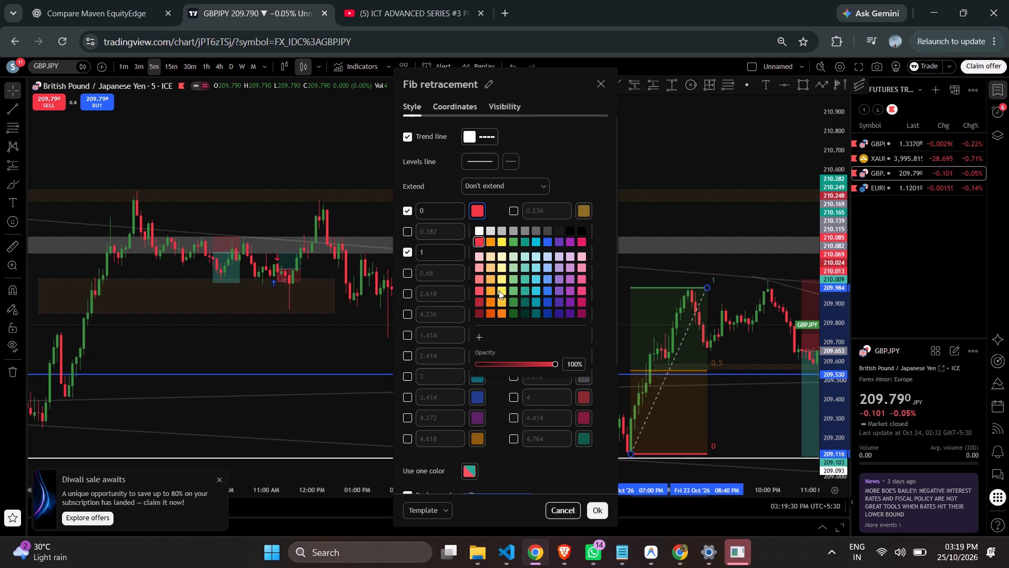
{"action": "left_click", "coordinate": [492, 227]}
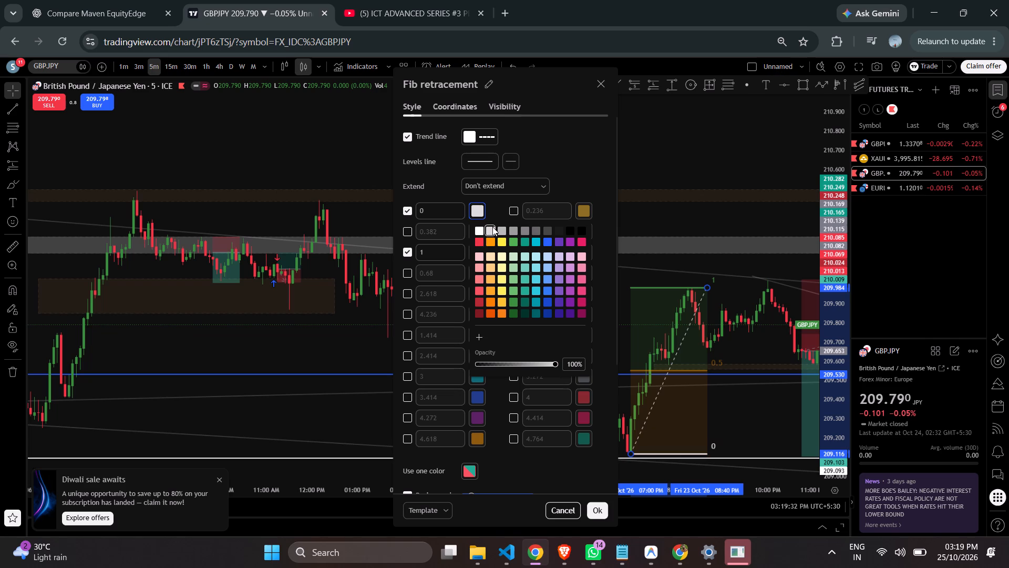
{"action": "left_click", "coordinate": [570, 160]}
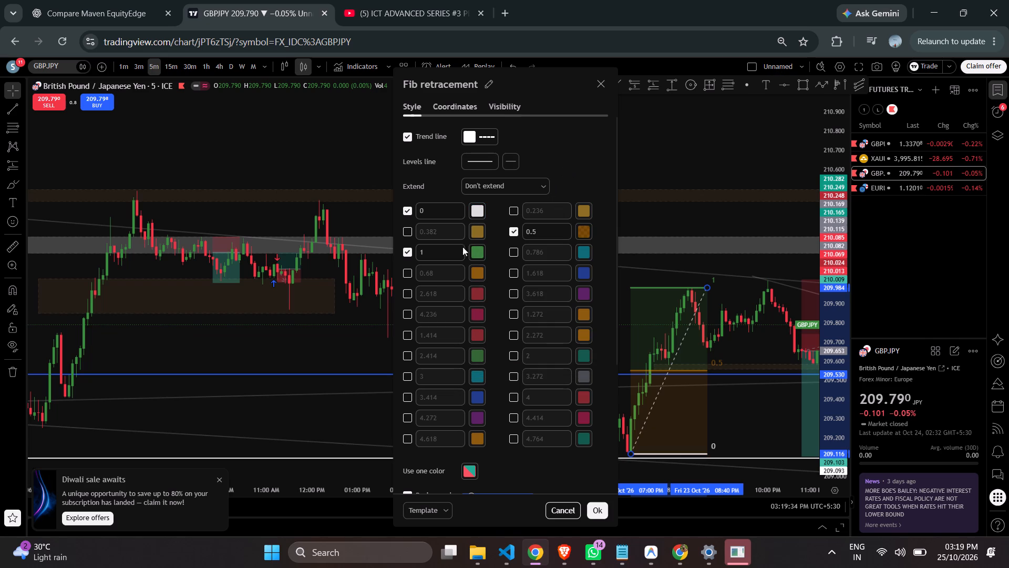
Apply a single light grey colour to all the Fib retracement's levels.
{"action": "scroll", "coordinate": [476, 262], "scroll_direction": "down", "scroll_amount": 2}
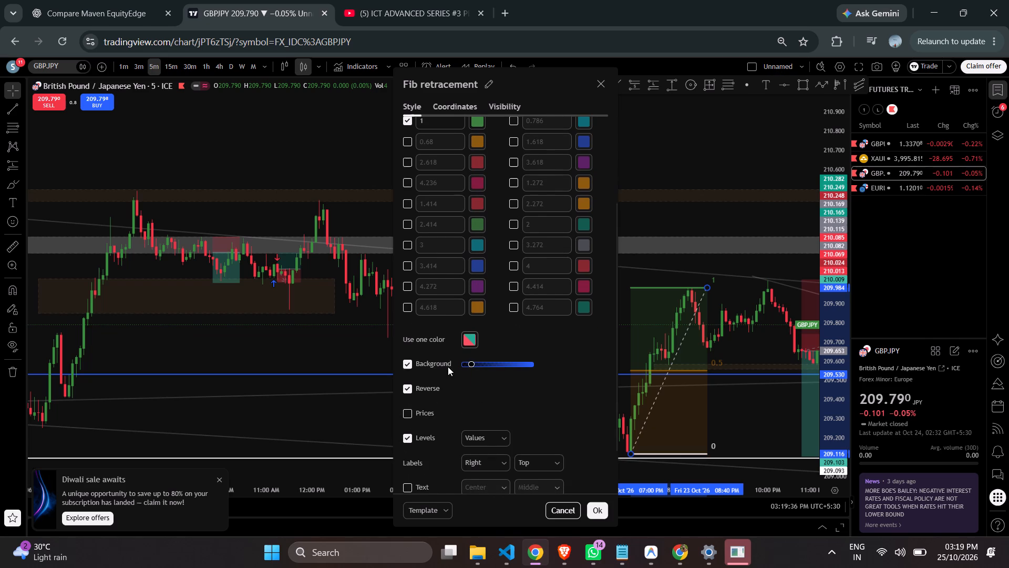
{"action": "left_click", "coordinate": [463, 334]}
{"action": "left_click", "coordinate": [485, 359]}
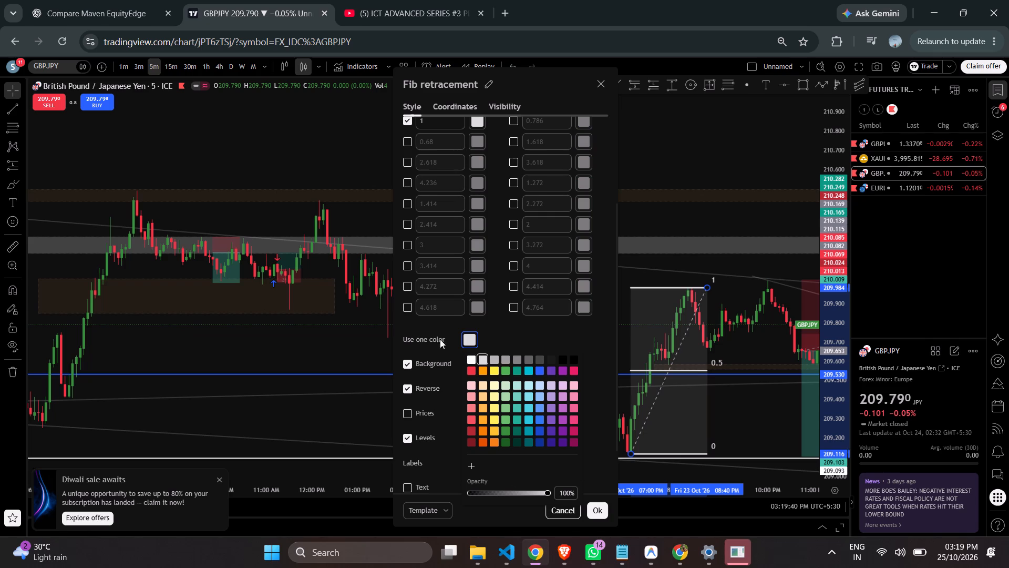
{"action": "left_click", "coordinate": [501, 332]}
Reset the Fib retracement's style by applying the default template settings.
{"action": "scroll", "coordinate": [501, 332], "scroll_direction": "up", "scroll_amount": 1}
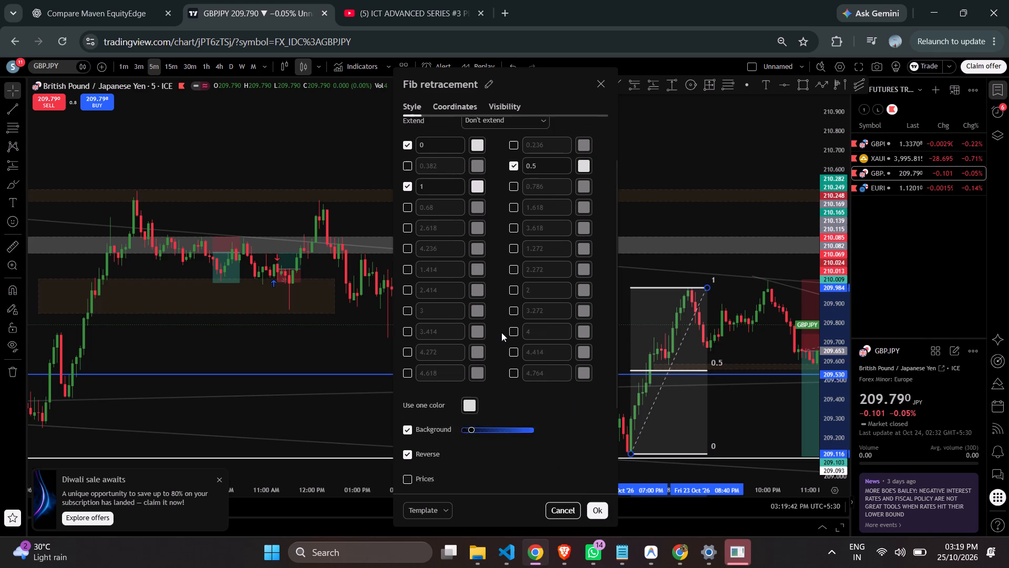
{"action": "scroll", "coordinate": [501, 332], "scroll_direction": "up", "scroll_amount": 3}
{"action": "scroll", "coordinate": [486, 318], "scroll_direction": "down", "scroll_amount": 2}
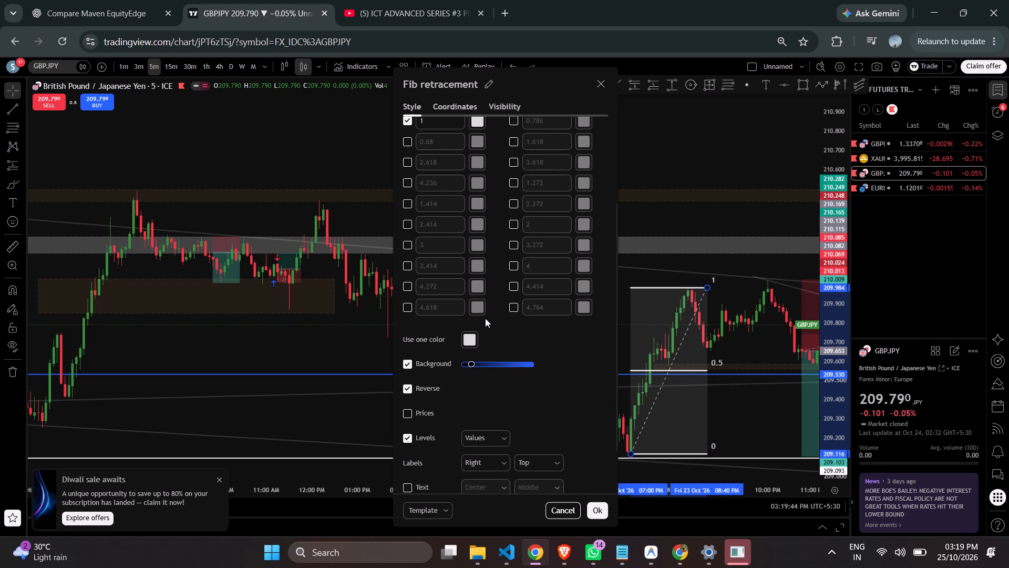
{"action": "scroll", "coordinate": [464, 419], "scroll_direction": "down", "scroll_amount": 1}
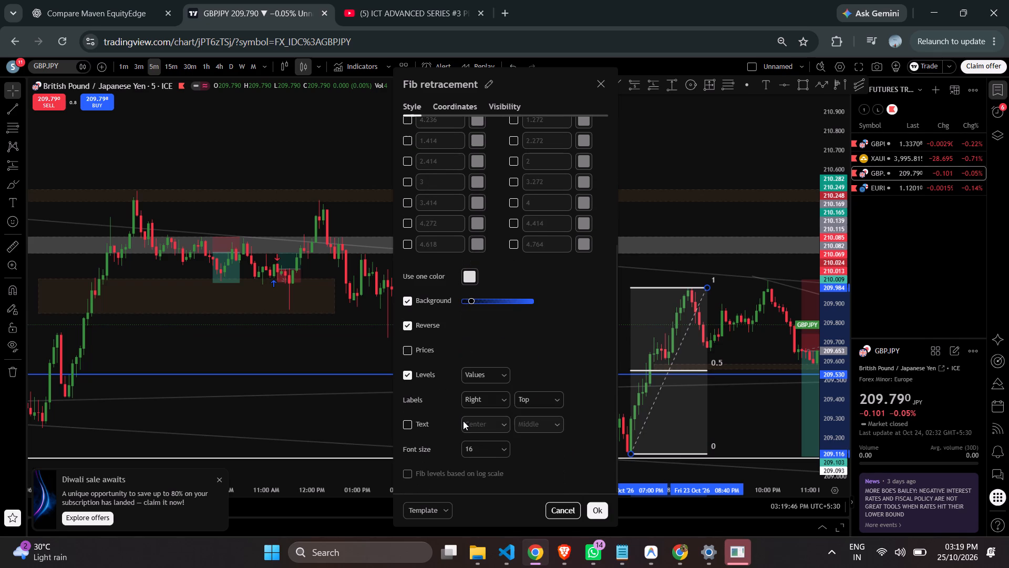
{"action": "scroll", "coordinate": [465, 323], "scroll_direction": "up", "scroll_amount": 8}
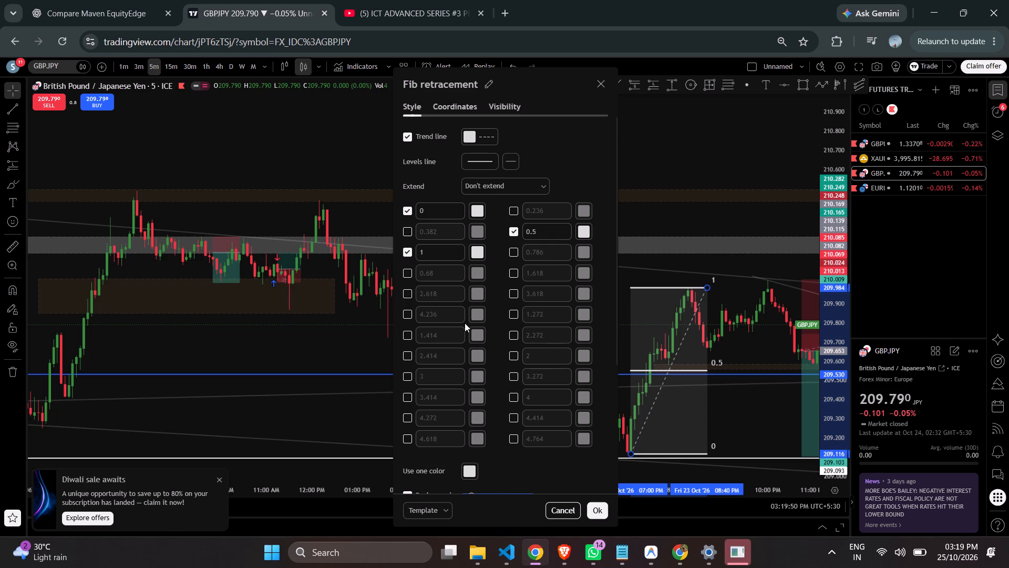
{"action": "scroll", "coordinate": [436, 382], "scroll_direction": "down", "scroll_amount": 4}
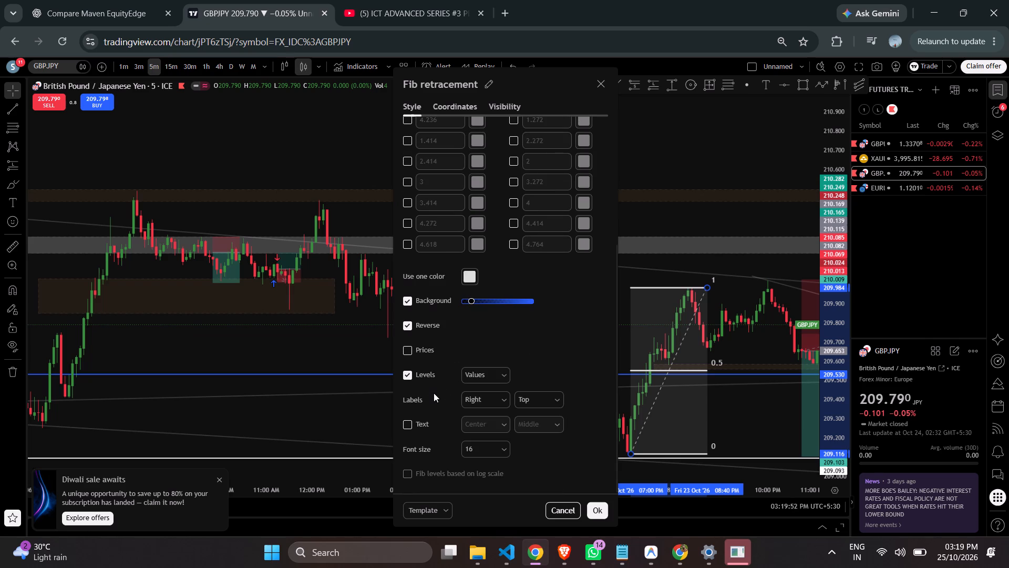
{"action": "left_click", "coordinate": [441, 505]}
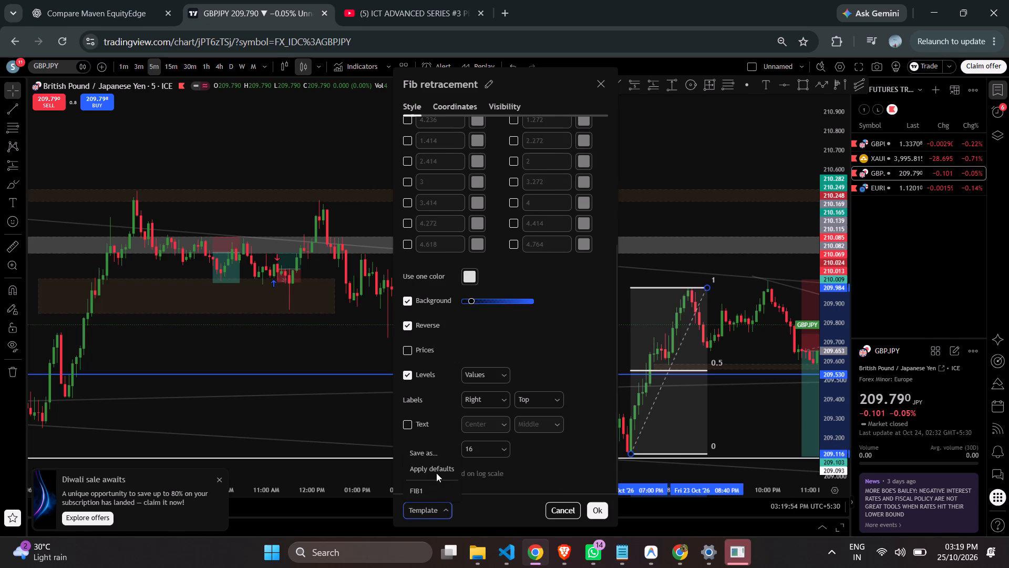
{"action": "left_click", "coordinate": [435, 470]}
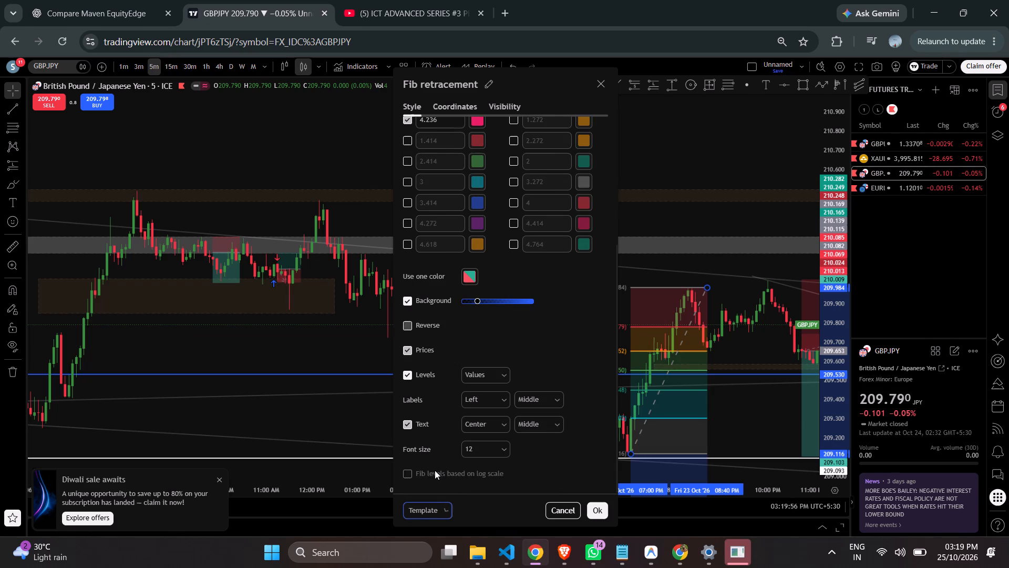
Turn off the 0.236, 0.382, 0.618, 0.786, 1.618, 2.618, 3.618 and 4.236 levels, keeping only 0, 0.5 and 1.
{"action": "scroll", "coordinate": [474, 276], "scroll_direction": "up", "scroll_amount": 3}
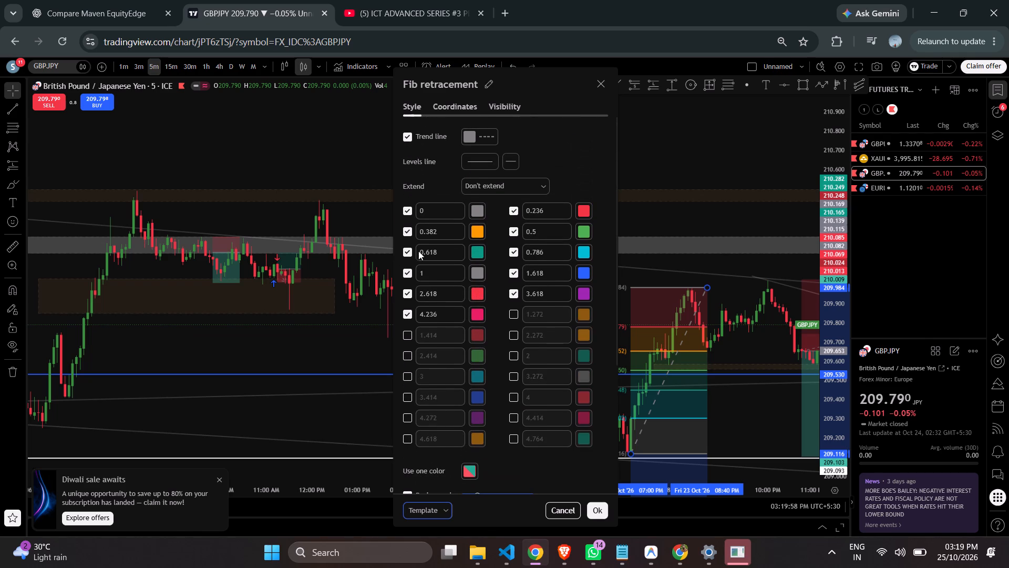
{"action": "left_click", "coordinate": [410, 229]}
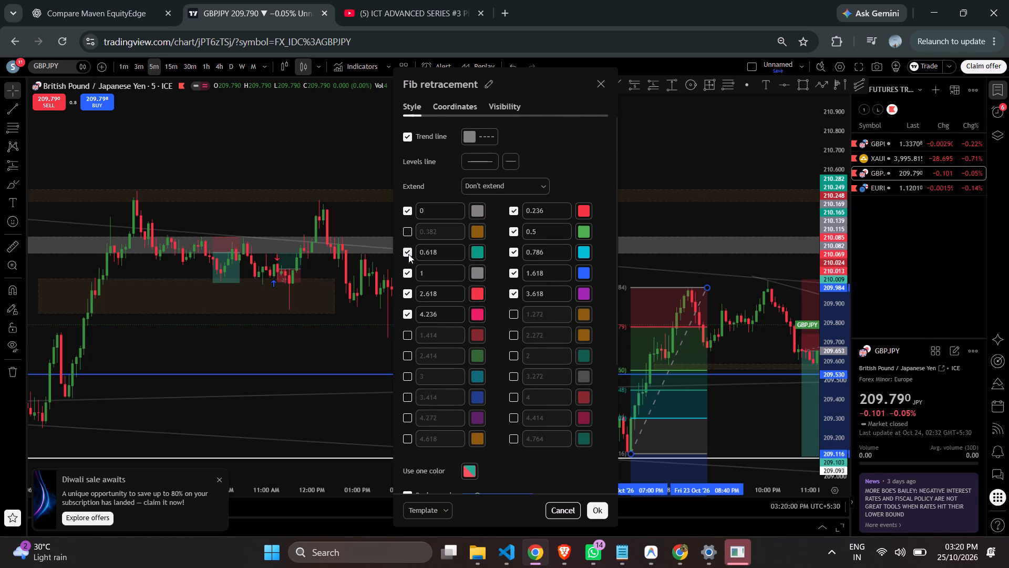
{"action": "left_click", "coordinate": [408, 254]}
{"action": "left_click", "coordinate": [405, 293]}
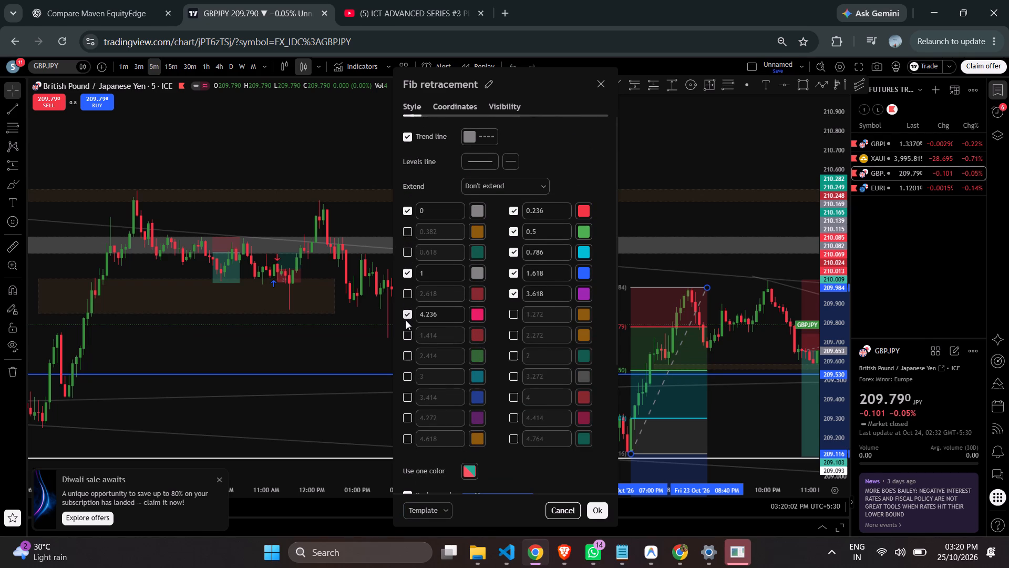
{"action": "left_click", "coordinate": [407, 312]}
{"action": "left_click", "coordinate": [512, 210]}
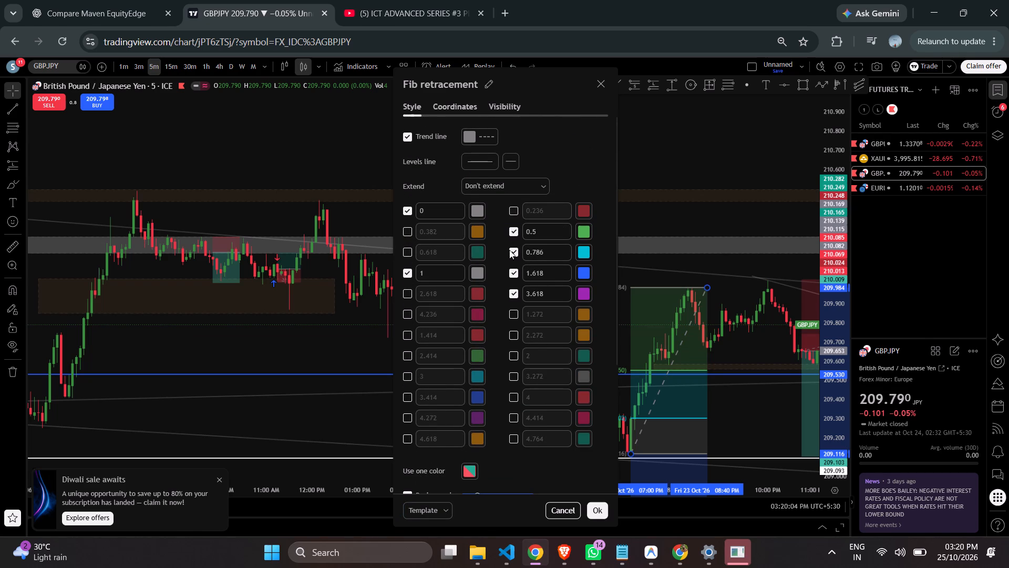
{"action": "left_click", "coordinate": [509, 247]}
{"action": "left_click", "coordinate": [513, 271]}
{"action": "left_click", "coordinate": [513, 297]}
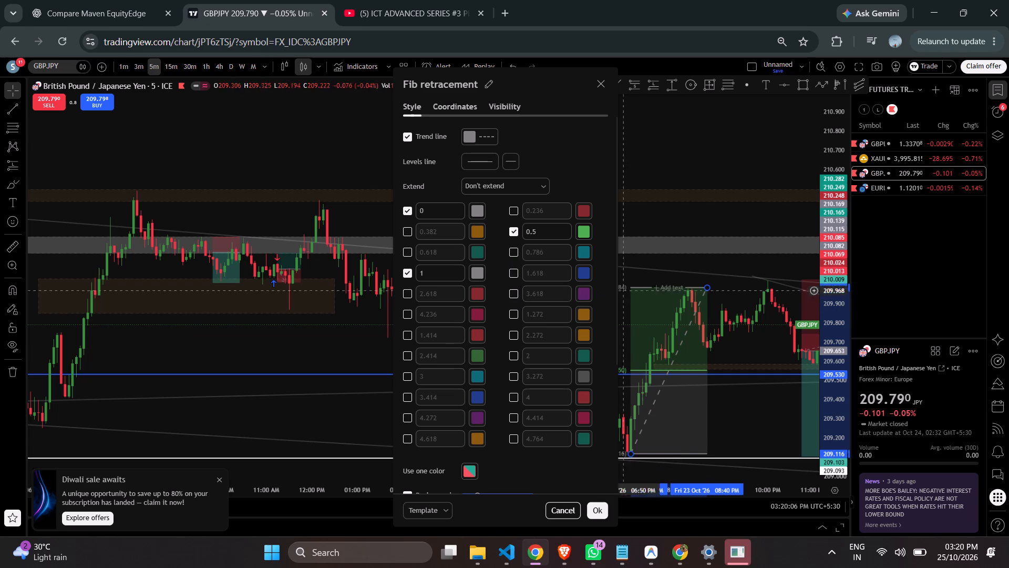
Check the Fib retracement's background and label options, and close its settings.
{"action": "scroll", "coordinate": [674, 346], "scroll_direction": "up", "scroll_amount": 4}
{"action": "scroll", "coordinate": [674, 346], "scroll_direction": "down", "scroll_amount": 1}
{"action": "scroll", "coordinate": [674, 346], "scroll_direction": "up", "scroll_amount": 1}
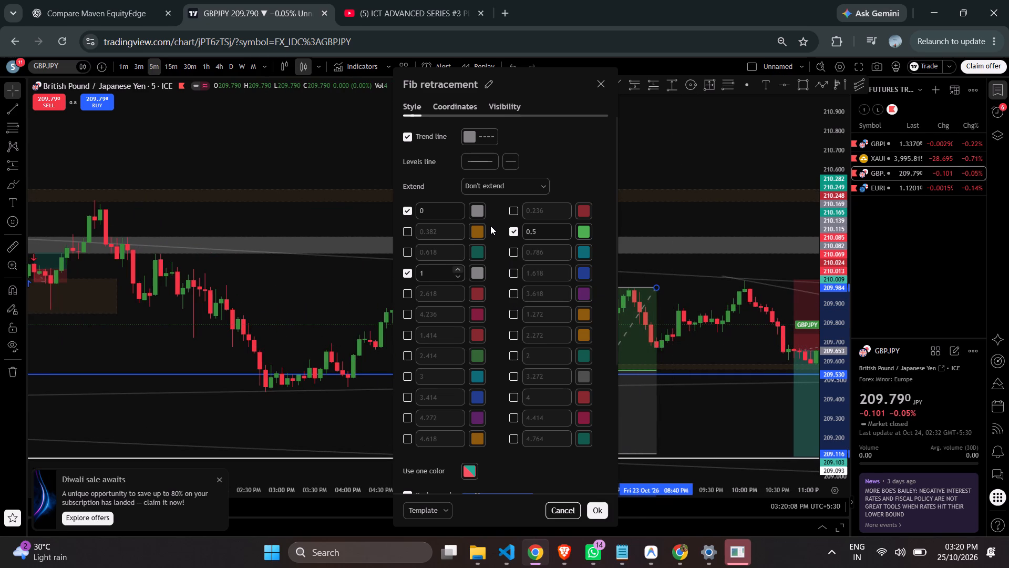
{"action": "scroll", "coordinate": [506, 246], "scroll_direction": "down", "scroll_amount": 2}
{"action": "scroll", "coordinate": [675, 271], "scroll_direction": "down", "scroll_amount": 3}
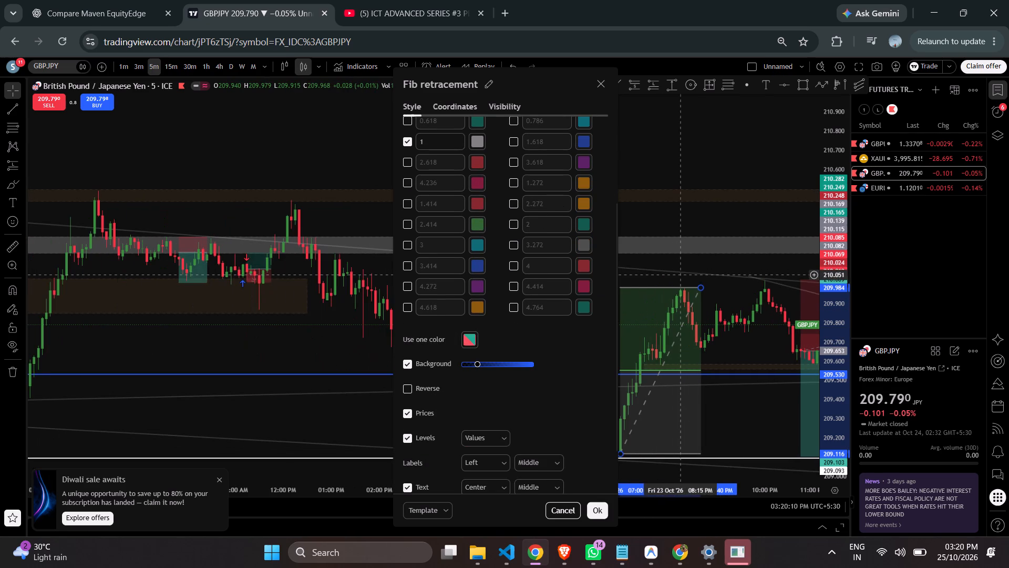
{"action": "left_click", "coordinate": [478, 363]}
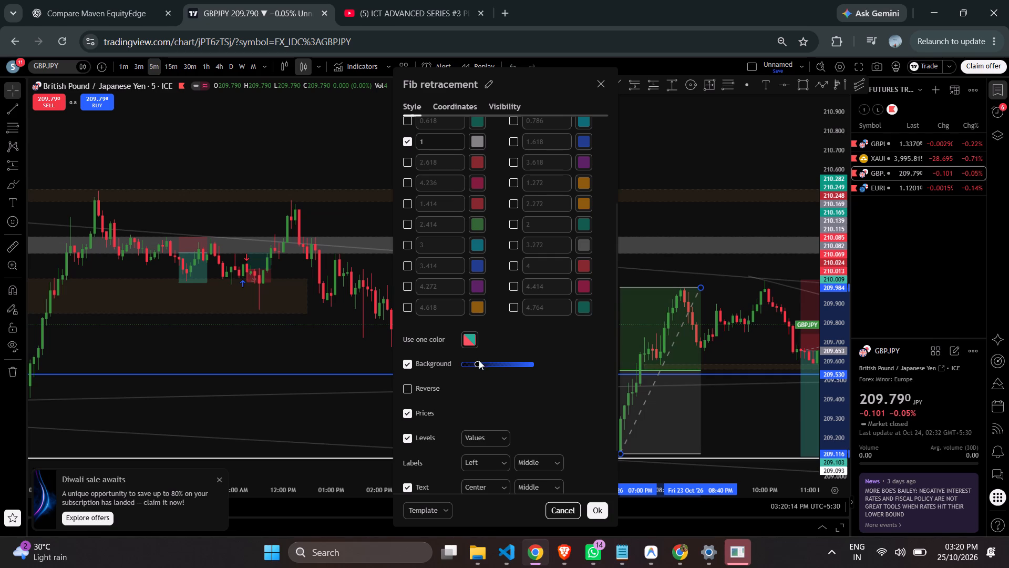
{"action": "left_click", "coordinate": [735, 399]}
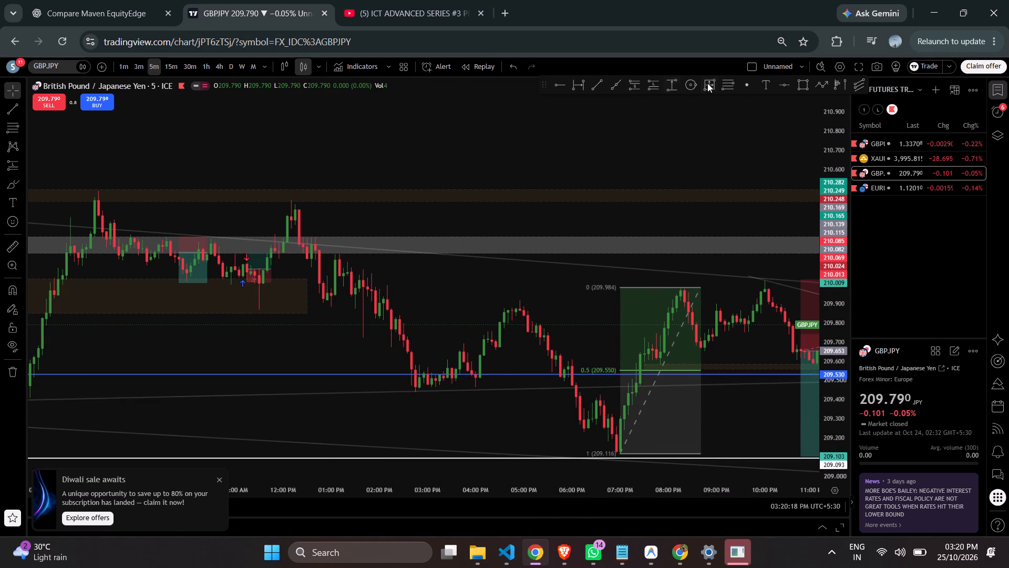
Reopen the Fib retracement's settings and make its dashed trend line white with the thinnest line thickness.
{"action": "left_click", "coordinate": [650, 349]}
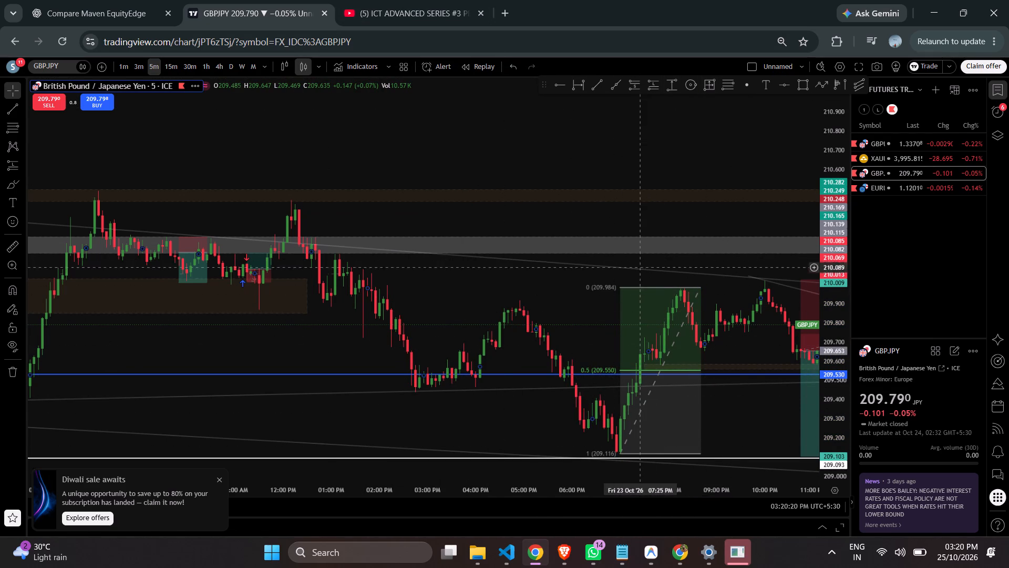
{"action": "left_click", "coordinate": [640, 286]}
{"action": "left_click", "coordinate": [499, 66]}
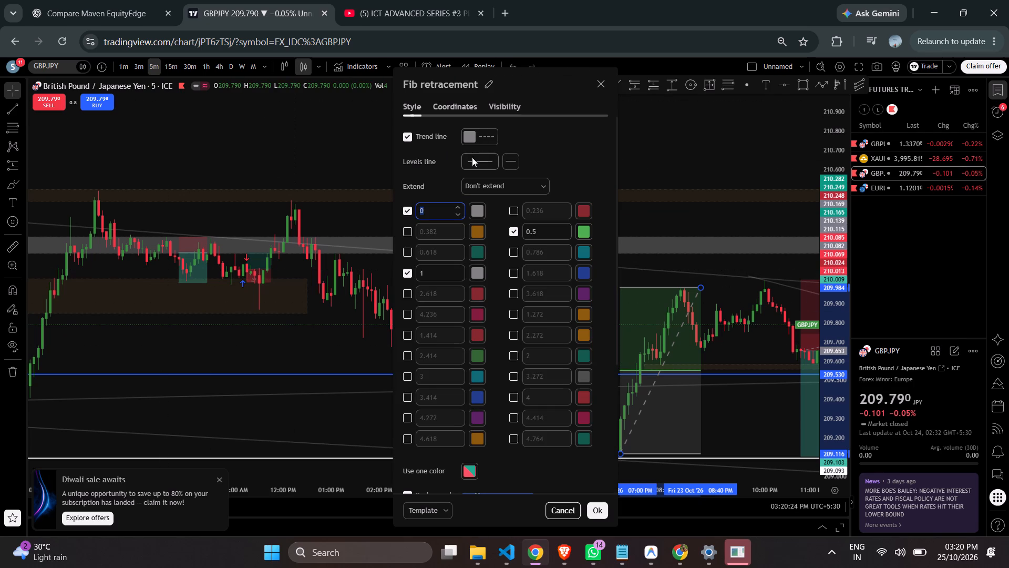
{"action": "left_click", "coordinate": [491, 144]}
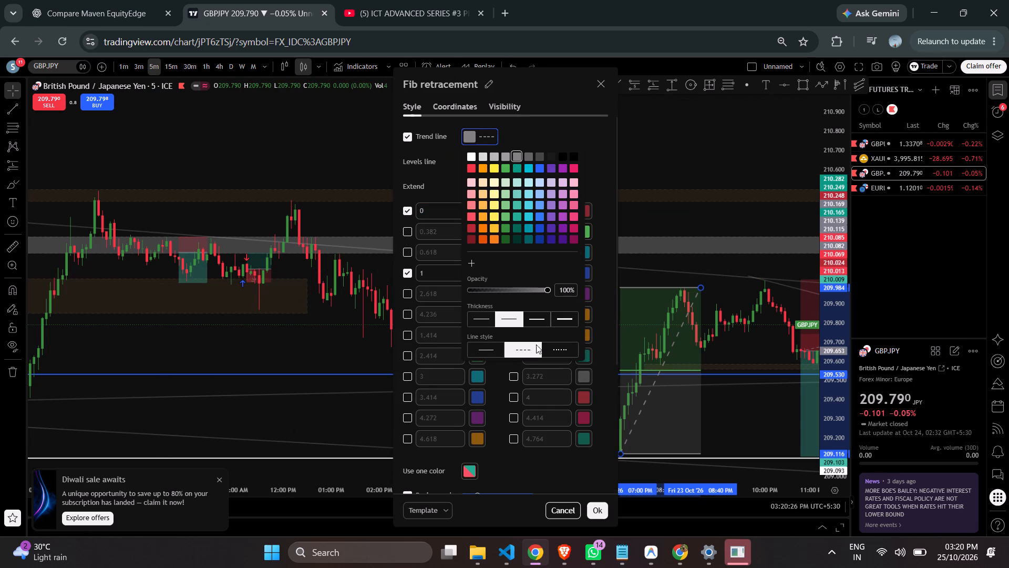
{"action": "left_click", "coordinate": [483, 317]}
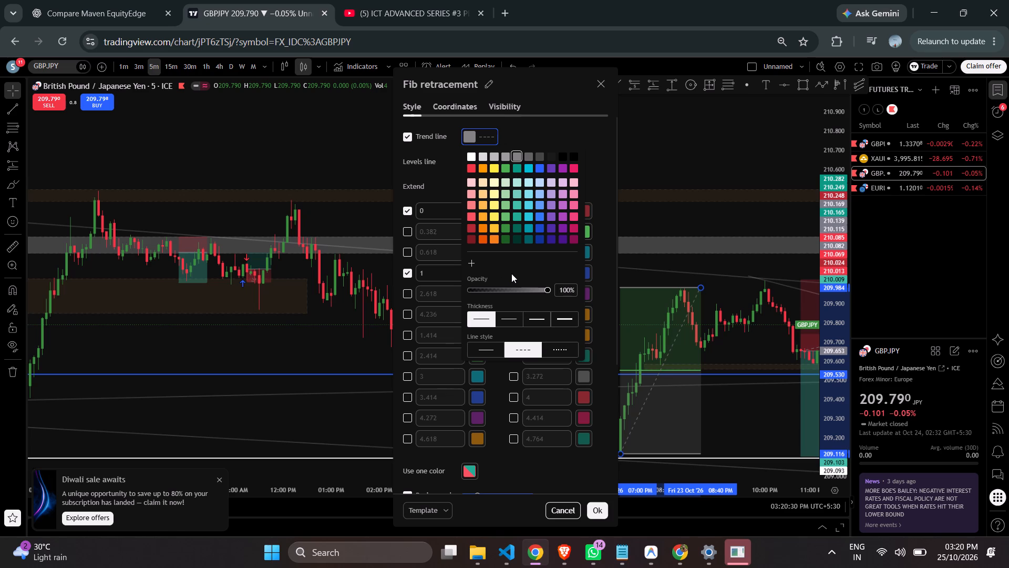
{"action": "left_click", "coordinate": [471, 157]}
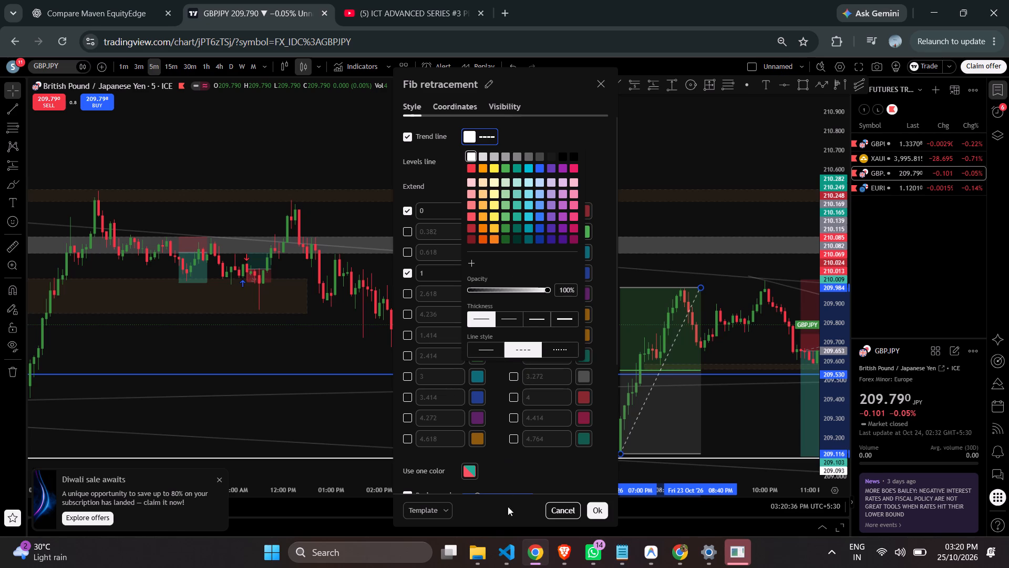
{"action": "left_click", "coordinate": [516, 465]}
Set the horizontal position of the Fib retracement's labels to Right.
{"action": "scroll", "coordinate": [502, 464], "scroll_direction": "down", "scroll_amount": 1}
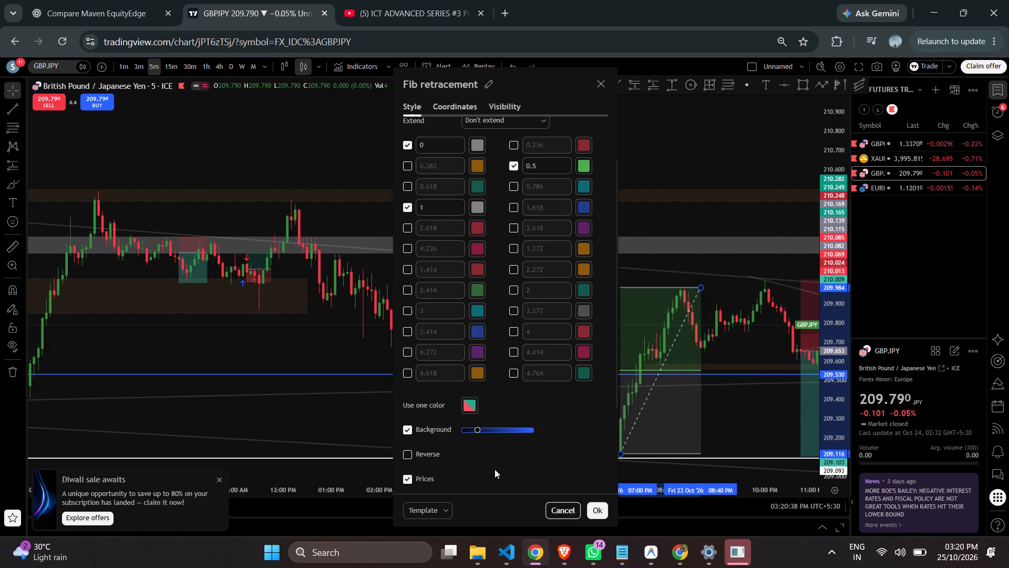
{"action": "scroll", "coordinate": [494, 465], "scroll_direction": "up", "scroll_amount": 1}
{"action": "scroll", "coordinate": [494, 465], "scroll_direction": "down", "scroll_amount": 3}
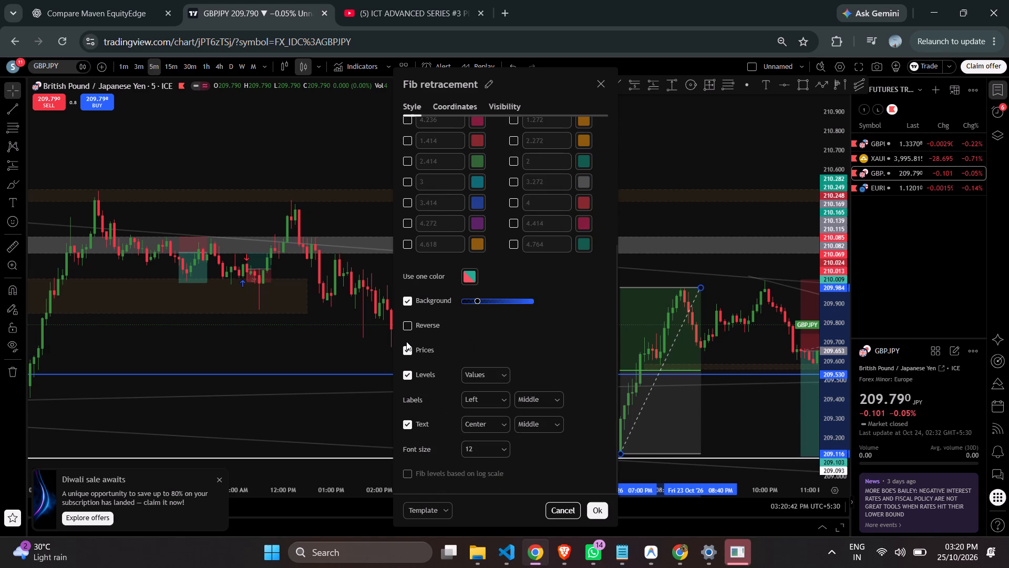
{"action": "scroll", "coordinate": [489, 353], "scroll_direction": "up", "scroll_amount": 1}
{"action": "scroll", "coordinate": [489, 354], "scroll_direction": "down", "scroll_amount": 1}
{"action": "left_click_drag", "start_coordinate": [558, 86], "coordinate": [528, 90]}
{"action": "left_click_drag", "start_coordinate": [528, 90], "coordinate": [494, 70]}
{"action": "left_click", "coordinate": [428, 380]}
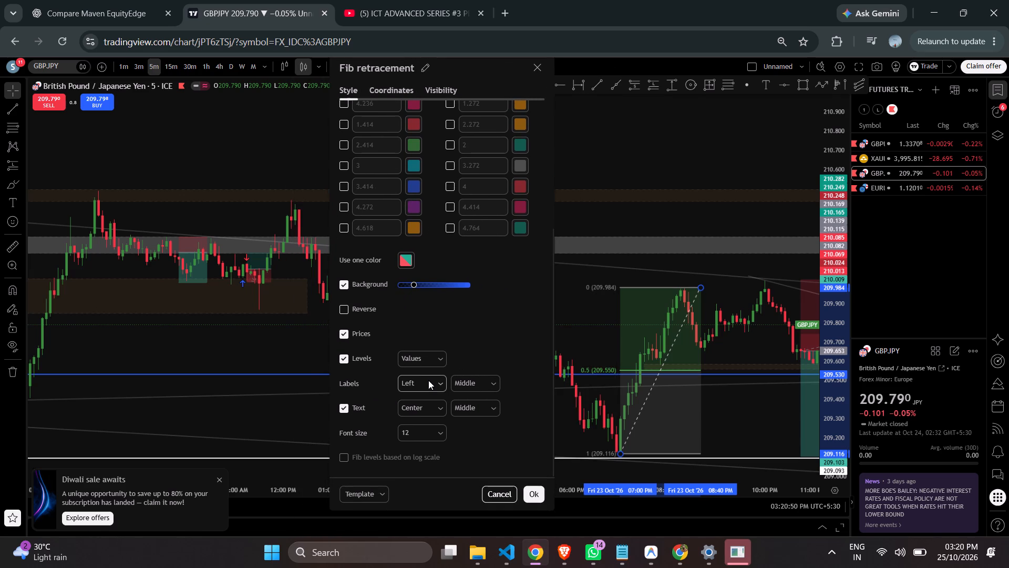
{"action": "left_click", "coordinate": [424, 429]}
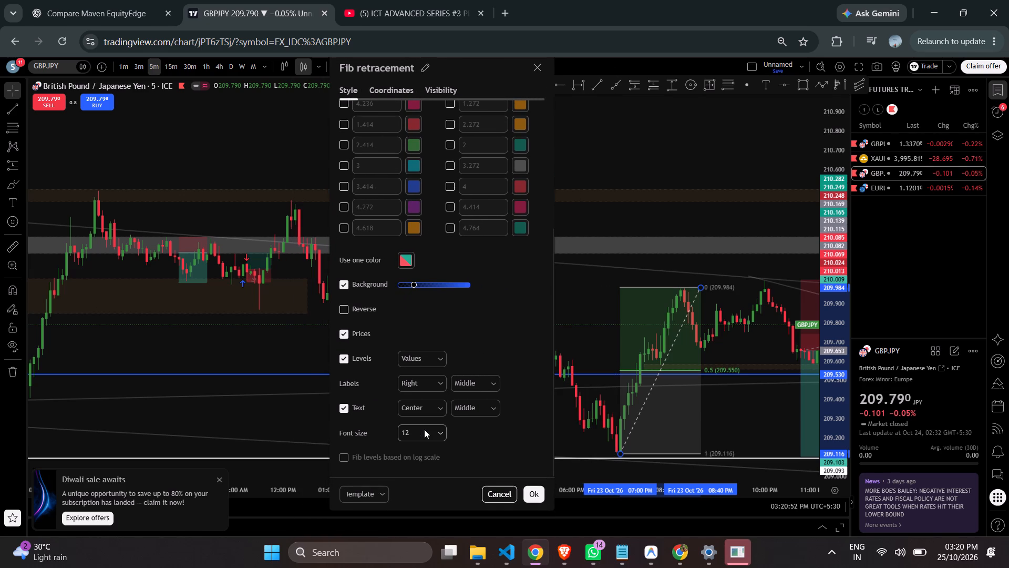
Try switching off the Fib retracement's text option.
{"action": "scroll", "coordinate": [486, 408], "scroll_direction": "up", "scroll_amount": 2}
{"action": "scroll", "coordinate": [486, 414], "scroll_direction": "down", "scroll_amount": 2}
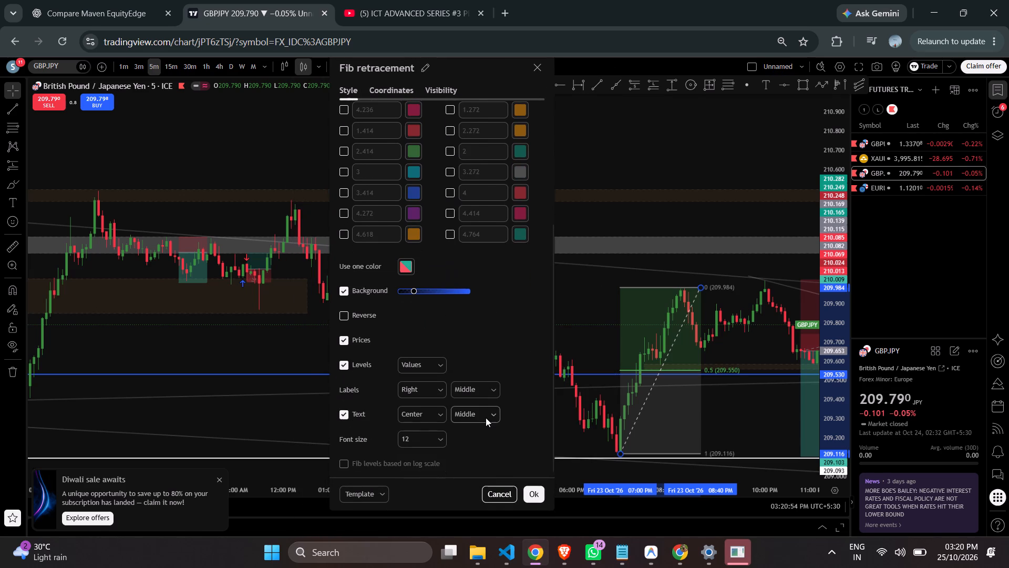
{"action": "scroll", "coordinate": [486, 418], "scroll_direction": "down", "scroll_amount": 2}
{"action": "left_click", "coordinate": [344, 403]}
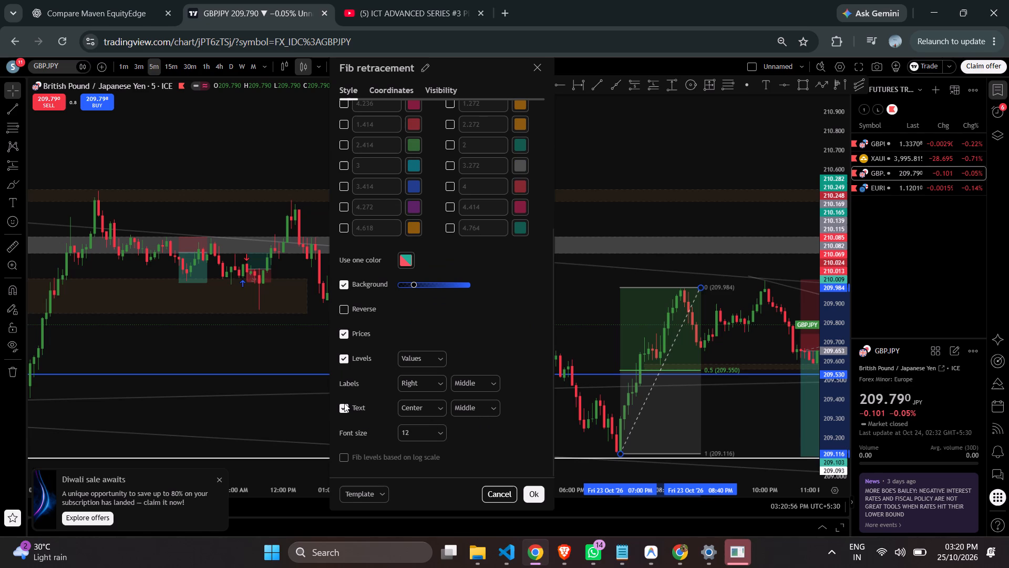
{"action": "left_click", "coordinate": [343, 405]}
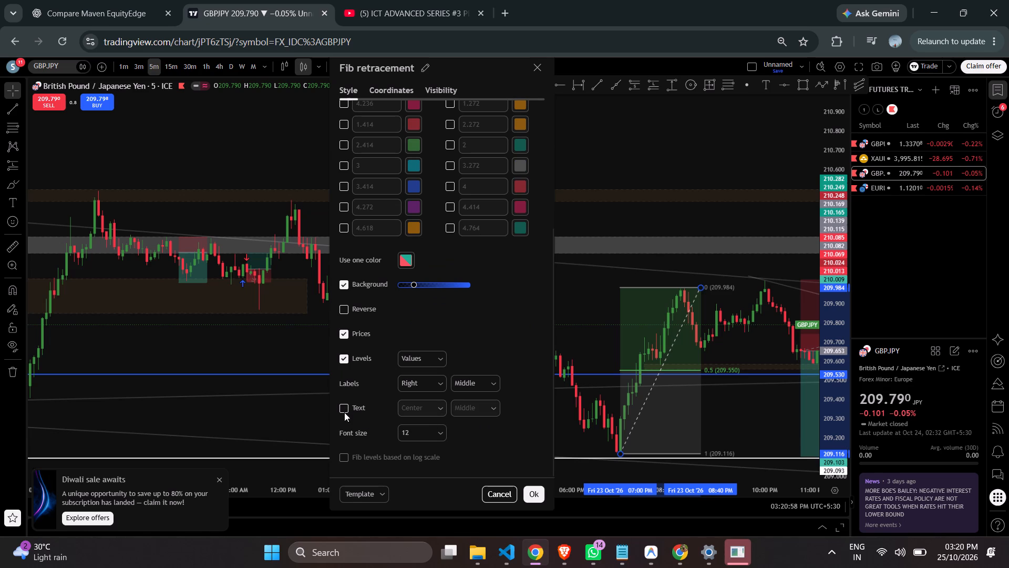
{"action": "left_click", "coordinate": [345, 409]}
Turn off prices in the Fib retracement's labels, close its settings and compress the chart's price scale.
{"action": "left_click", "coordinate": [341, 331]}
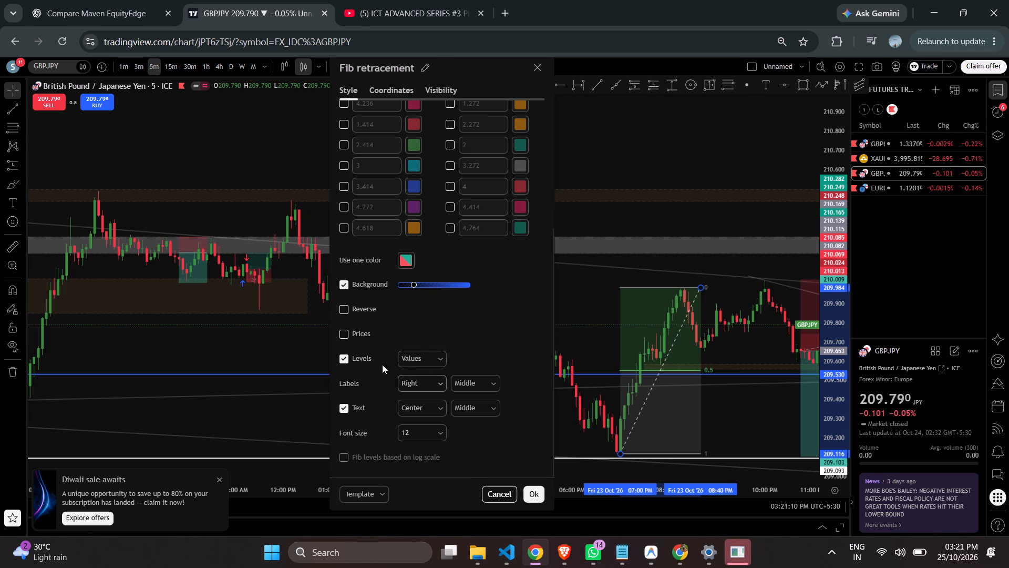
{"action": "scroll", "coordinate": [496, 303], "scroll_direction": "up", "scroll_amount": 3}
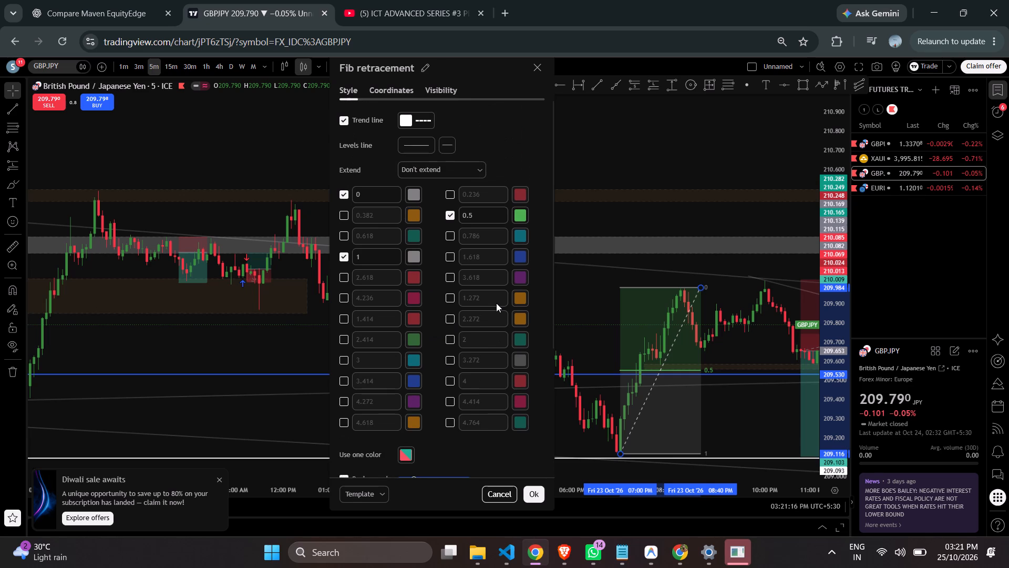
{"action": "left_click_drag", "start_coordinate": [833, 237], "coordinate": [833, 333]}
{"action": "left_click", "coordinate": [699, 284]}
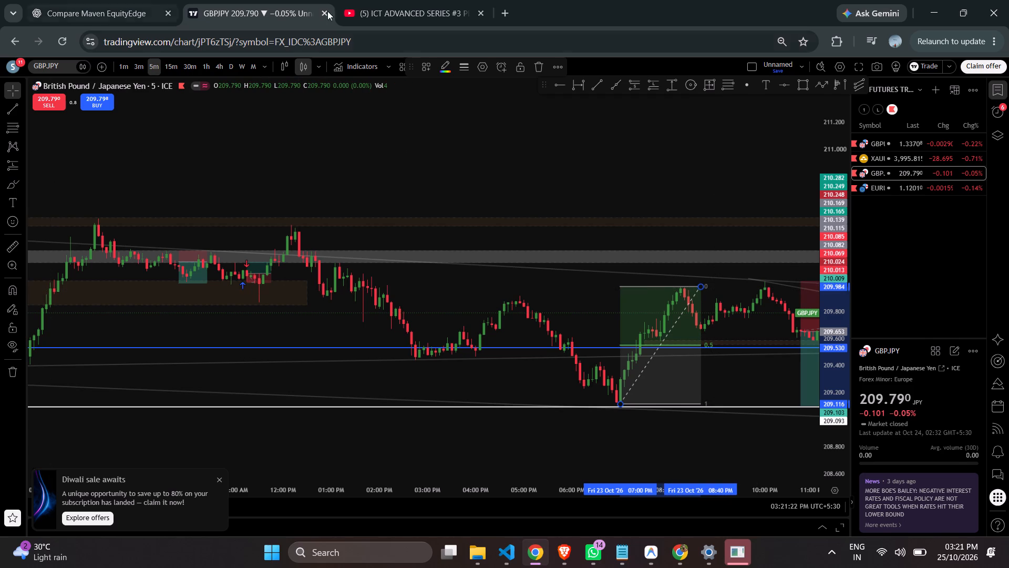
Play a short part of the premium vs discount lesson video to check its Fib level settings, and return to the GBPJPY chart.
{"action": "left_click", "coordinate": [369, 0]}
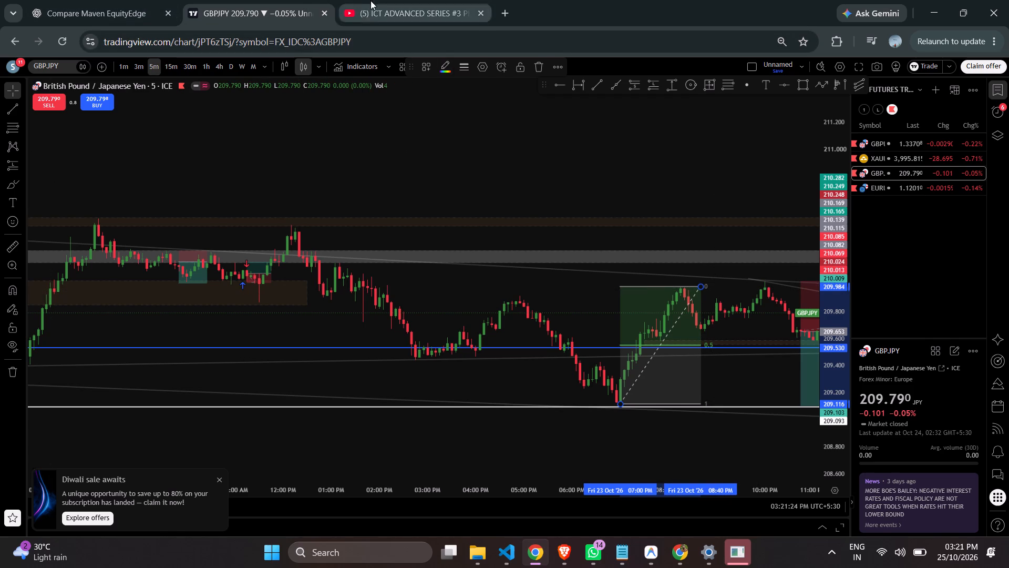
{"action": "left_click", "coordinate": [389, 256]}
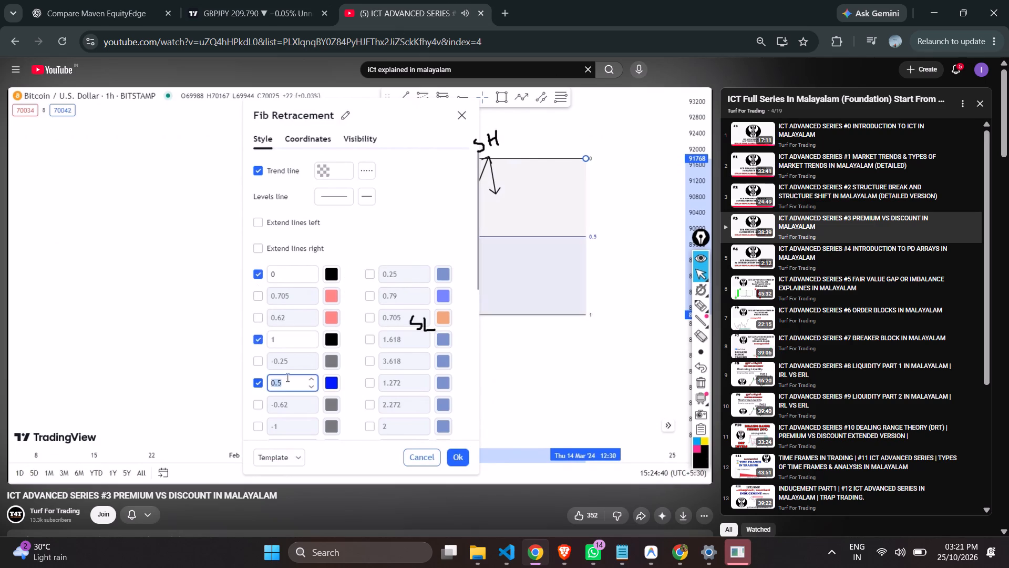
{"action": "left_click", "coordinate": [389, 256]}
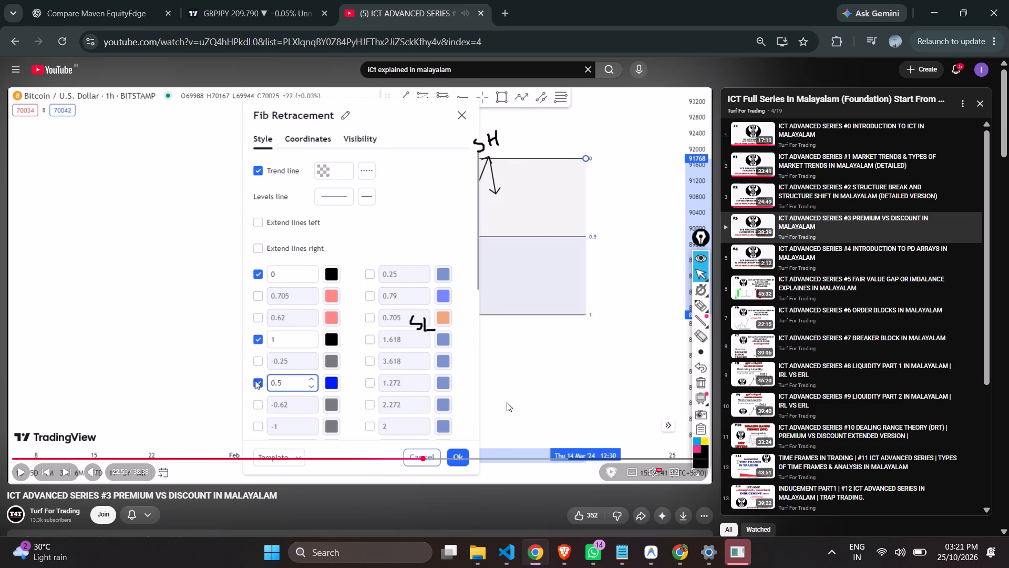
{"action": "left_click", "coordinate": [247, 0]}
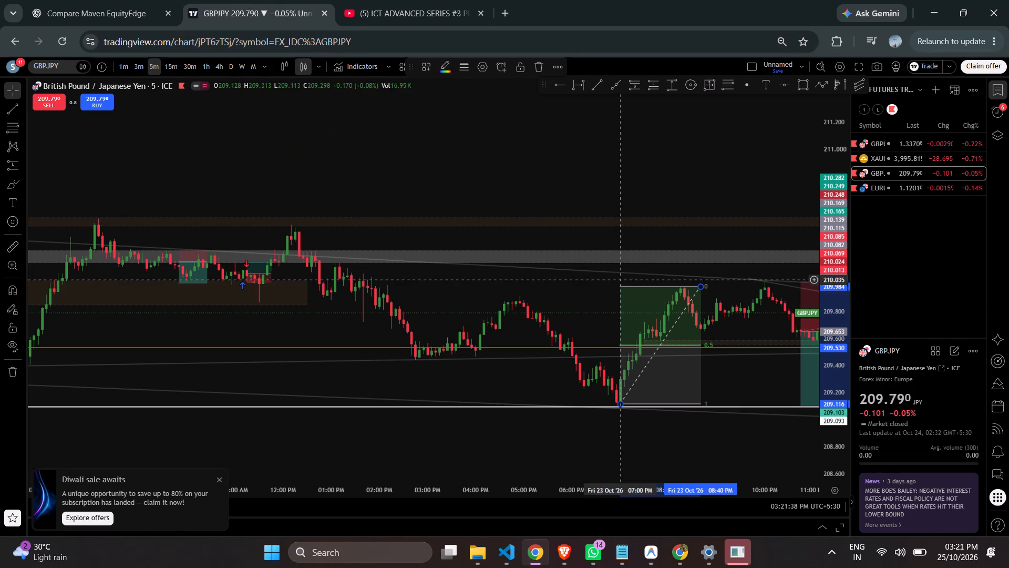
Reopen the Fib retracement's settings, check them against the lesson video, and re-enter 1 as the value of its 1 level.
{"action": "left_click", "coordinate": [681, 289]}
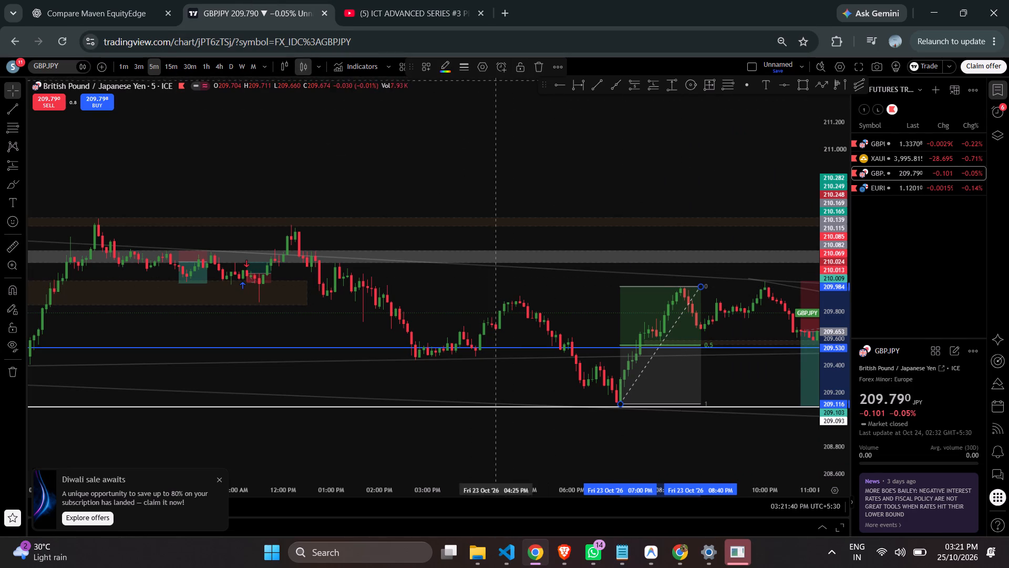
{"action": "left_click", "coordinate": [486, 69]}
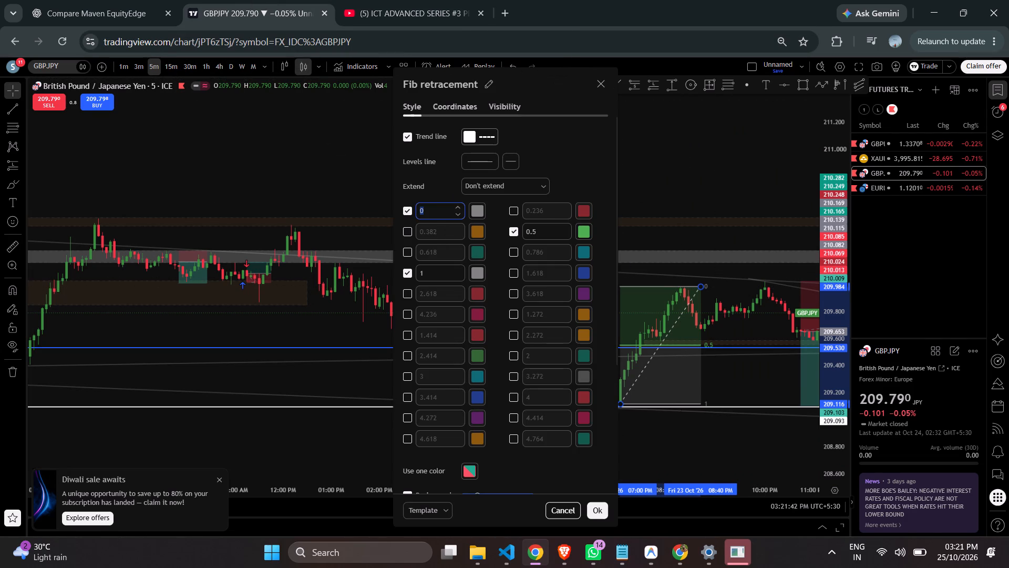
{"action": "left_click", "coordinate": [397, 0]}
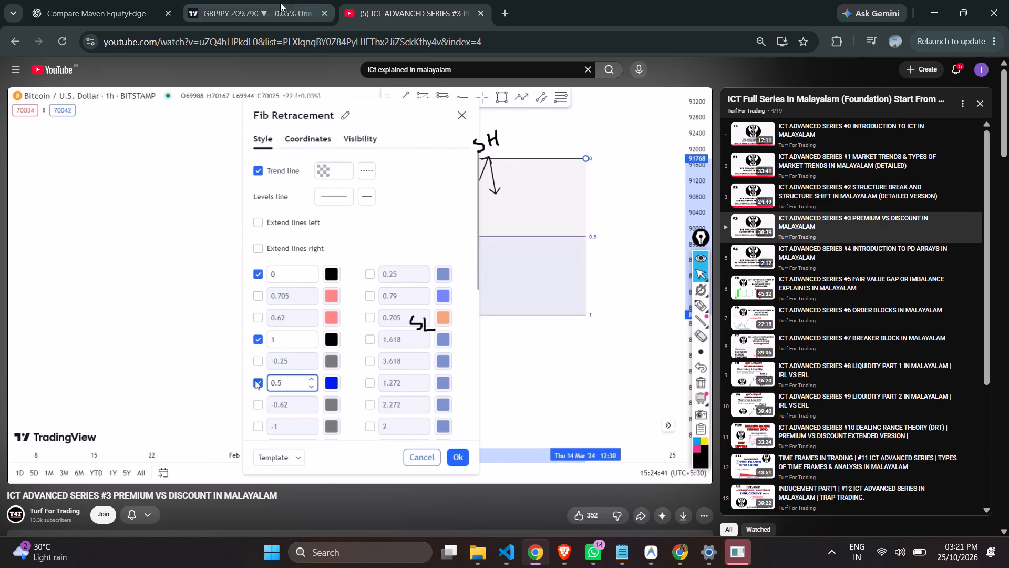
{"action": "left_click", "coordinate": [268, 3]}
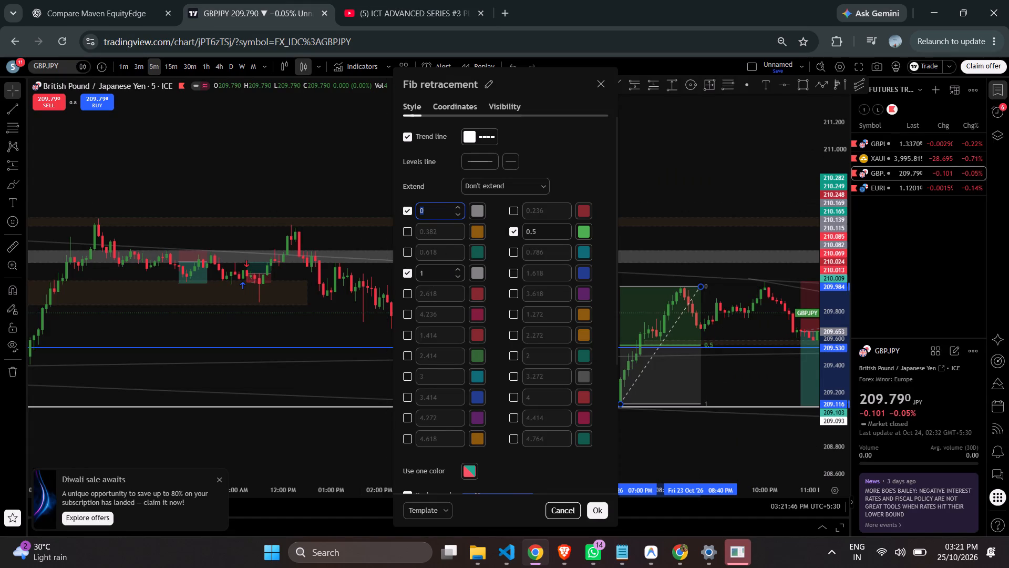
{"action": "left_click", "coordinate": [446, 272]}
{"action": "key", "text": "BackSpace"}
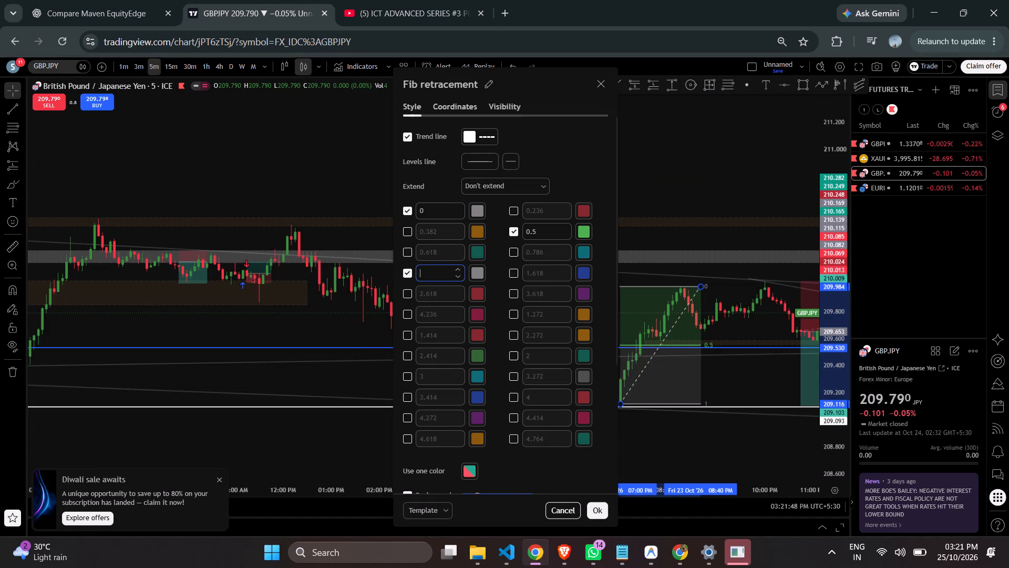
{"action": "key", "text": "1"}
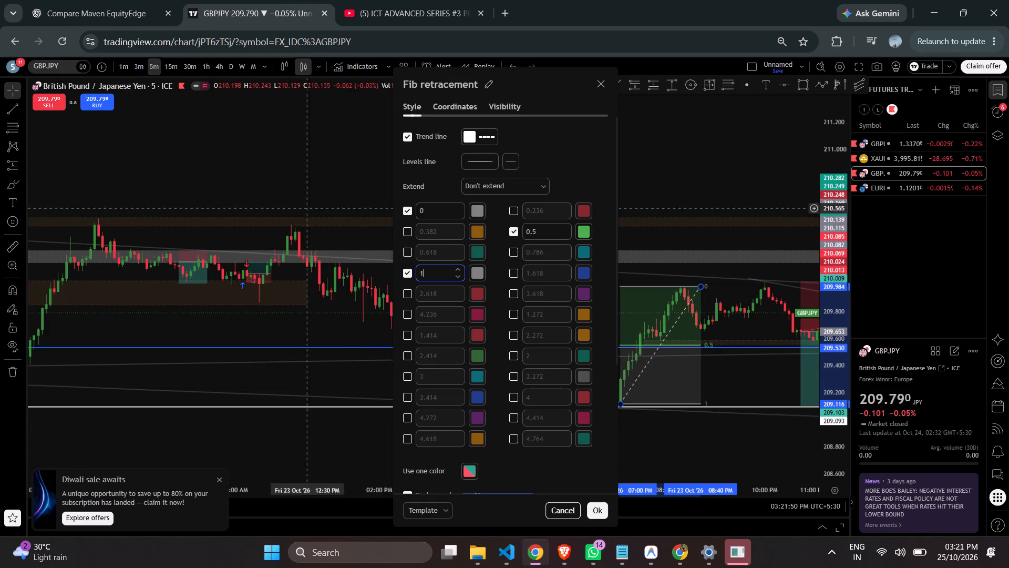
Recheck the lesson's levels, turn off the original 0.5 level, and enable the 4.236 level with its value set to 0.5.
{"action": "left_click", "coordinate": [405, 0]}
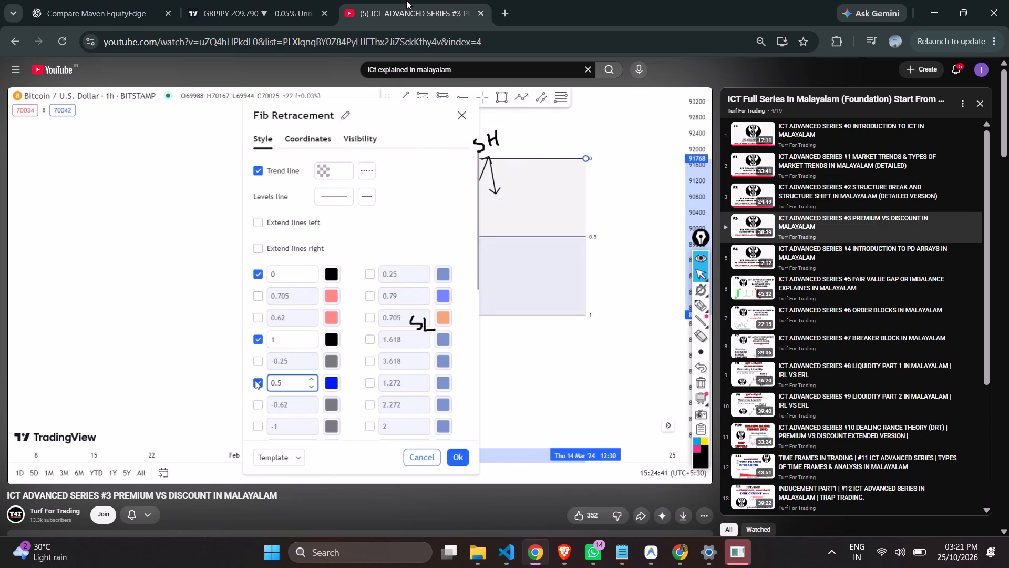
{"action": "left_click", "coordinate": [285, 4]}
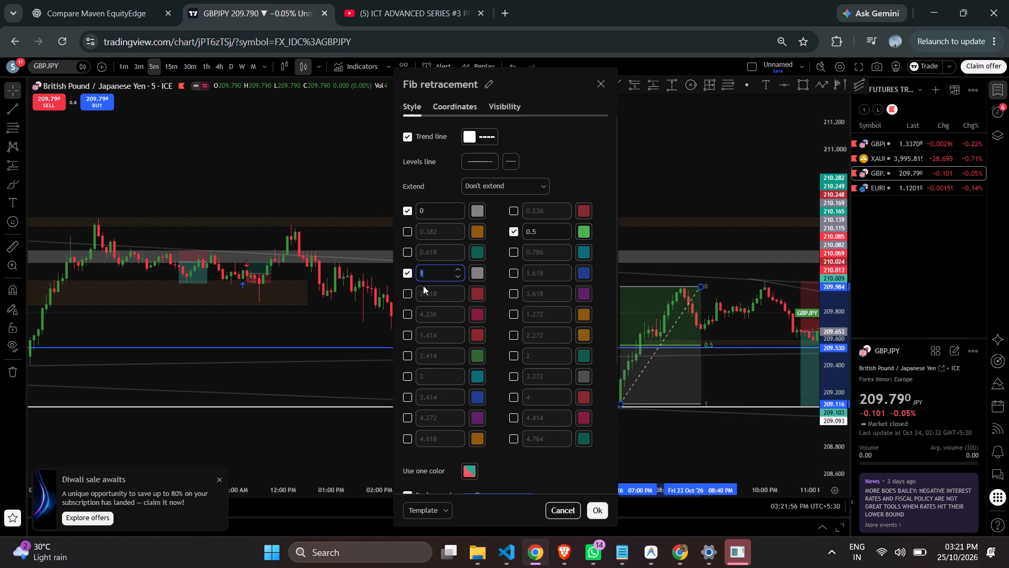
{"action": "left_click", "coordinate": [411, 314]}
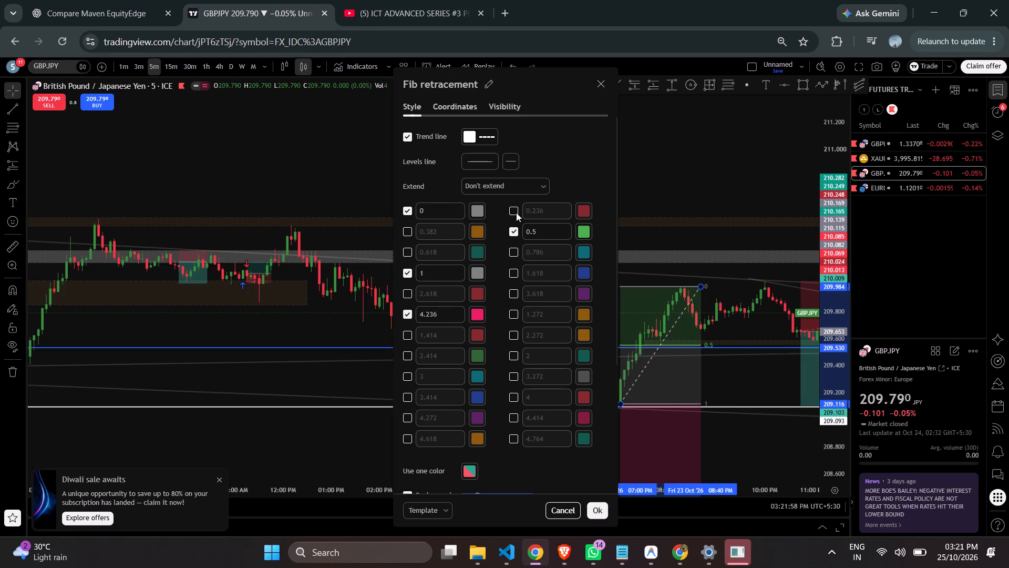
{"action": "left_click", "coordinate": [505, 227]}
{"action": "left_click", "coordinate": [509, 232]}
{"action": "left_click", "coordinate": [513, 231]}
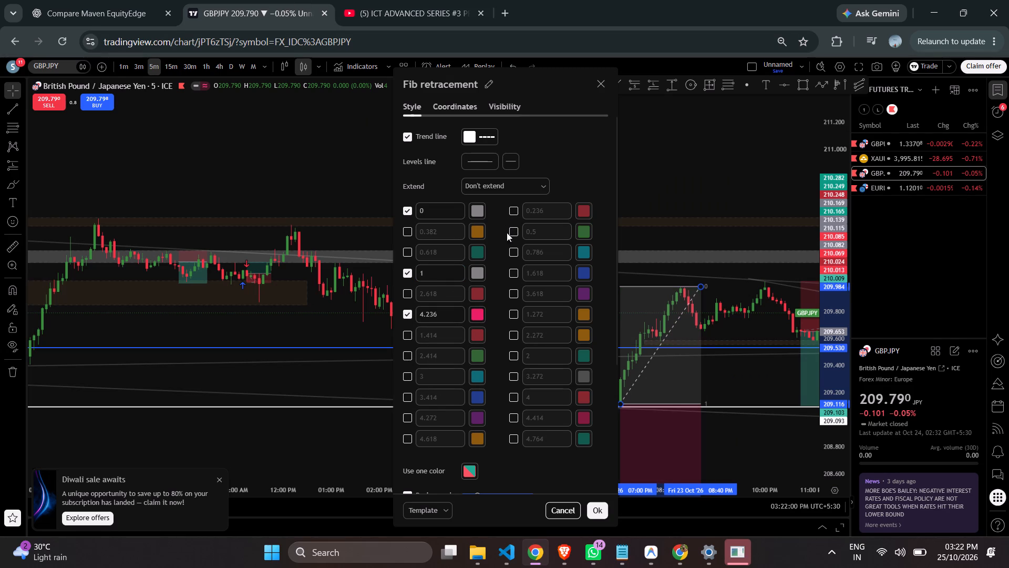
{"action": "left_click_drag", "start_coordinate": [442, 311], "coordinate": [404, 312]}
{"action": "key", "text": "BackSpace"}
{"action": "type", "text": "0."}
{"action": "key", "text": "6"}
{"action": "key", "text": "BackSpace"}
{"action": "key", "text": "5"}
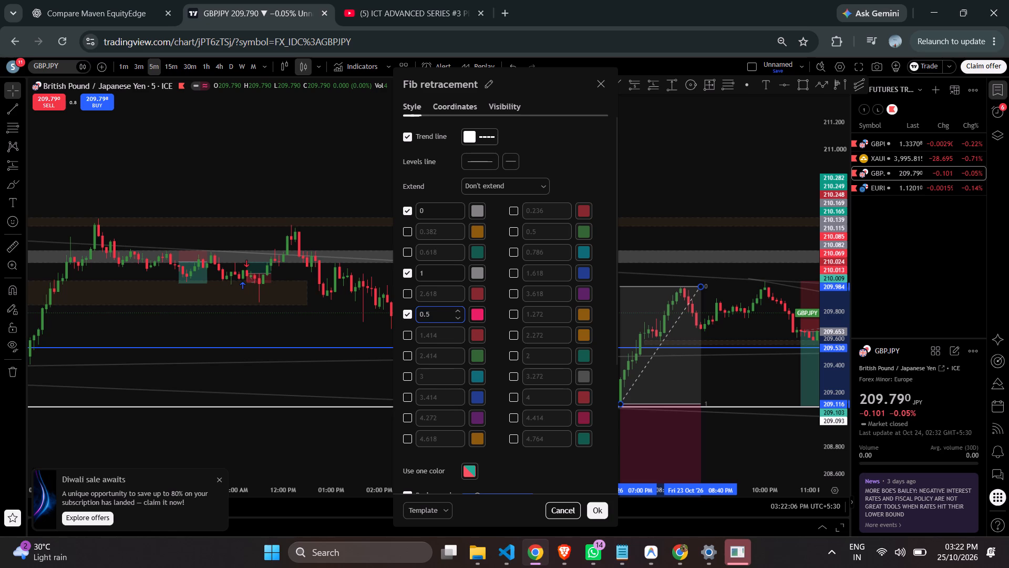
{"action": "left_click", "coordinate": [715, 185]}
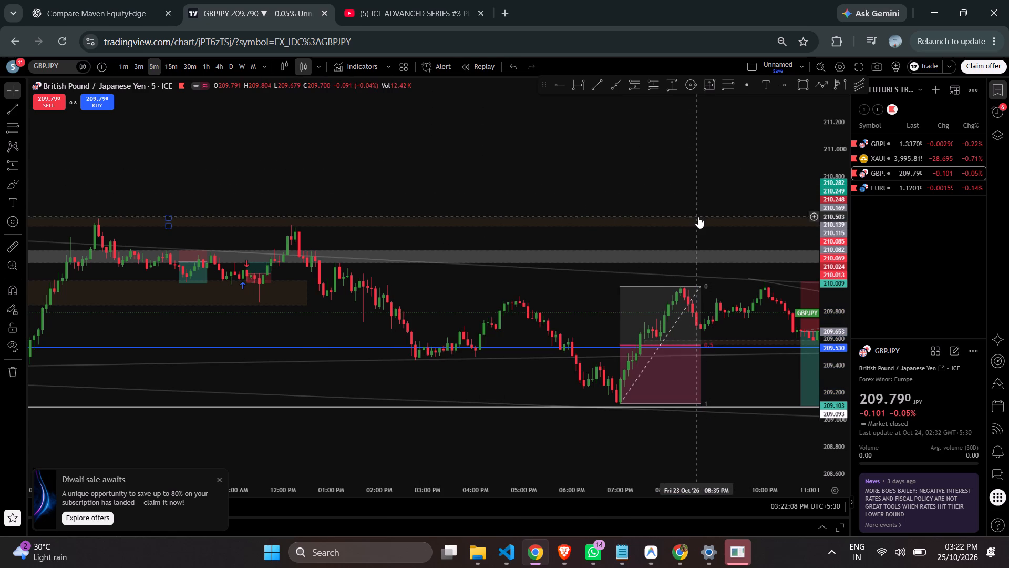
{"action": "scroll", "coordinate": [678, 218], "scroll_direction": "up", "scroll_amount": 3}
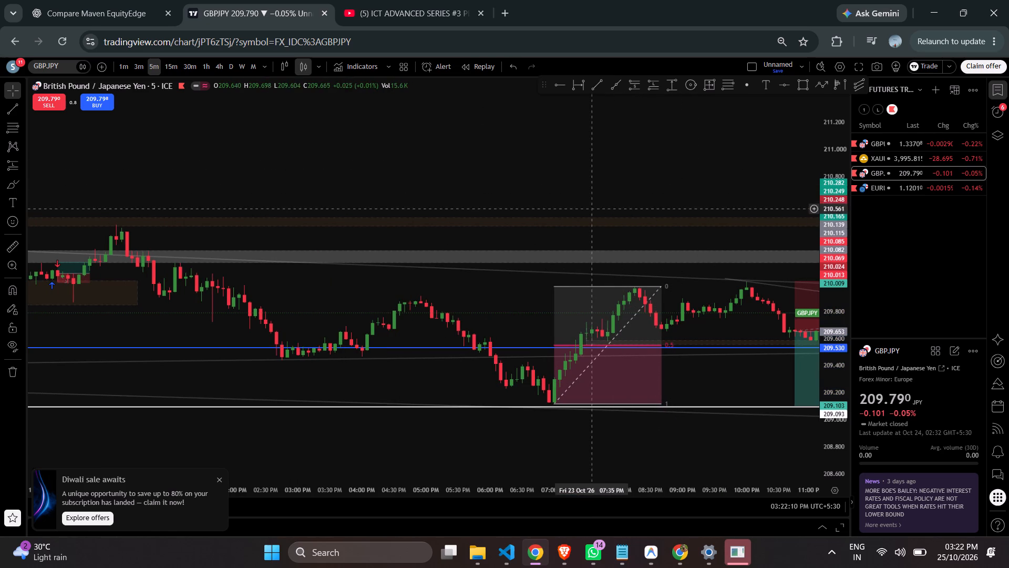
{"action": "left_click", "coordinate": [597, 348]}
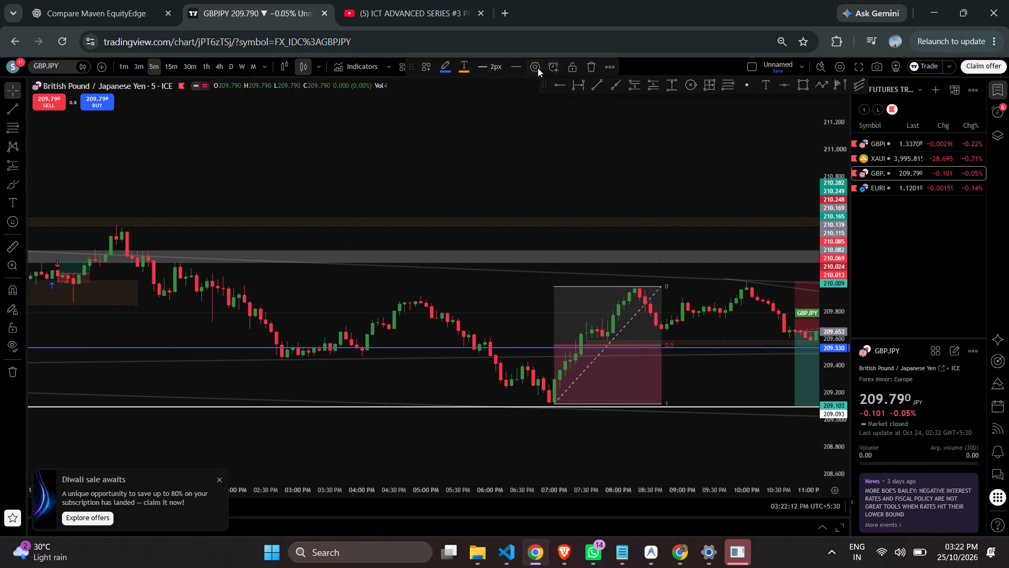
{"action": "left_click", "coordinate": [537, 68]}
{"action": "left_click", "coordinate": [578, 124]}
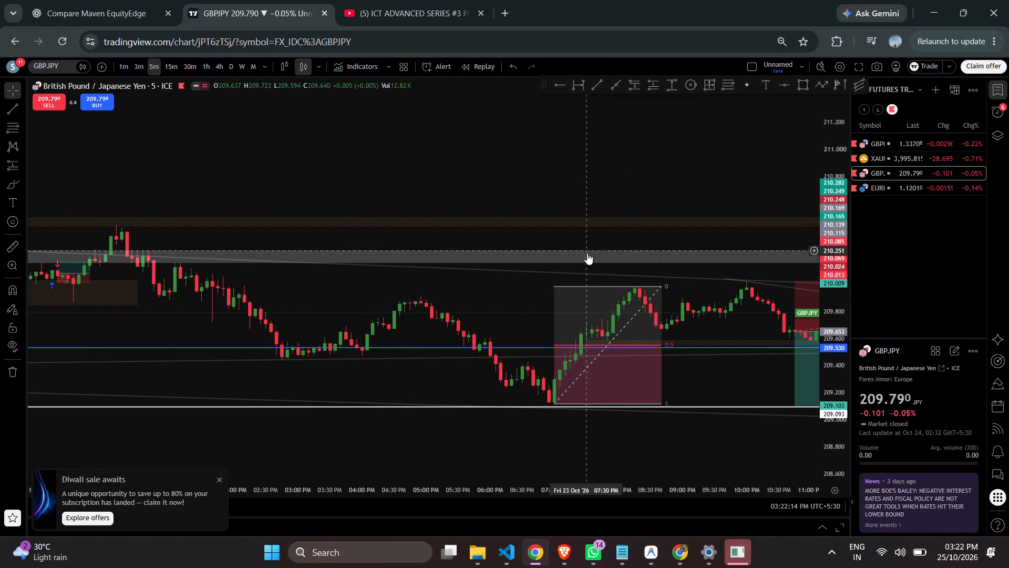
Change the color of the Fib retracement's 0.5 level to green and close its settings.
{"action": "left_click", "coordinate": [605, 285]}
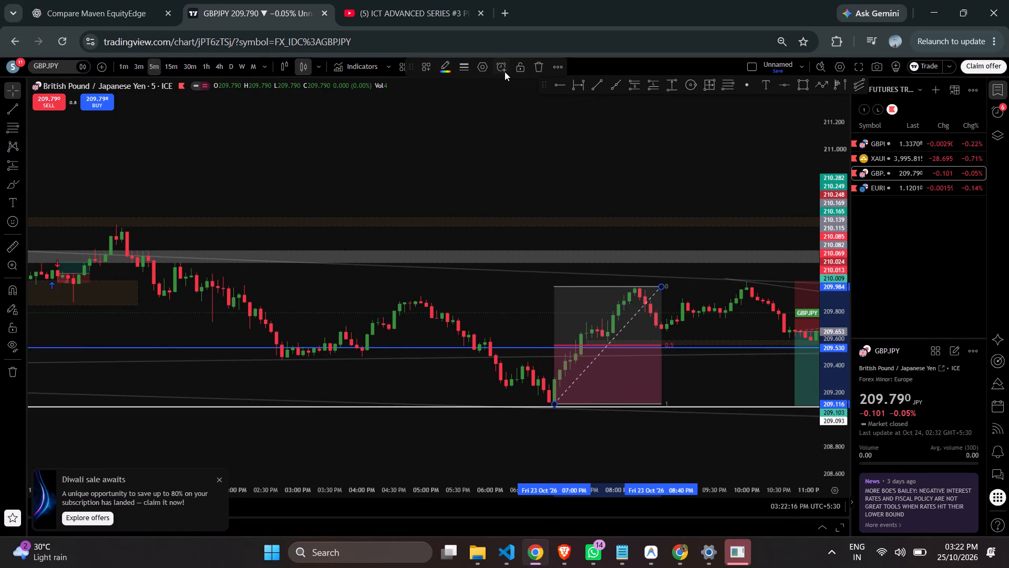
{"action": "left_click", "coordinate": [482, 67]}
{"action": "left_click", "coordinate": [474, 317]}
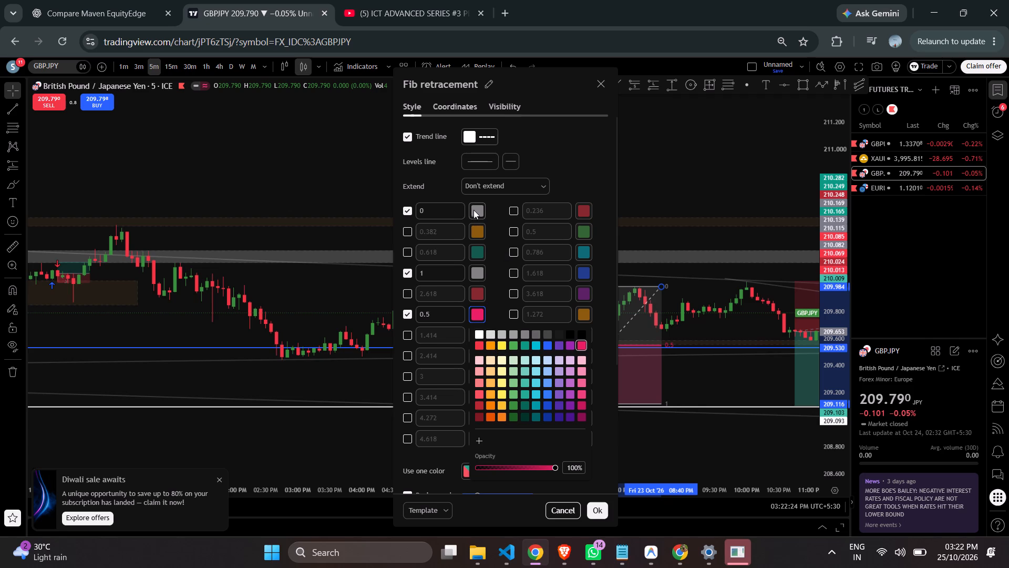
{"action": "left_click", "coordinate": [513, 343]}
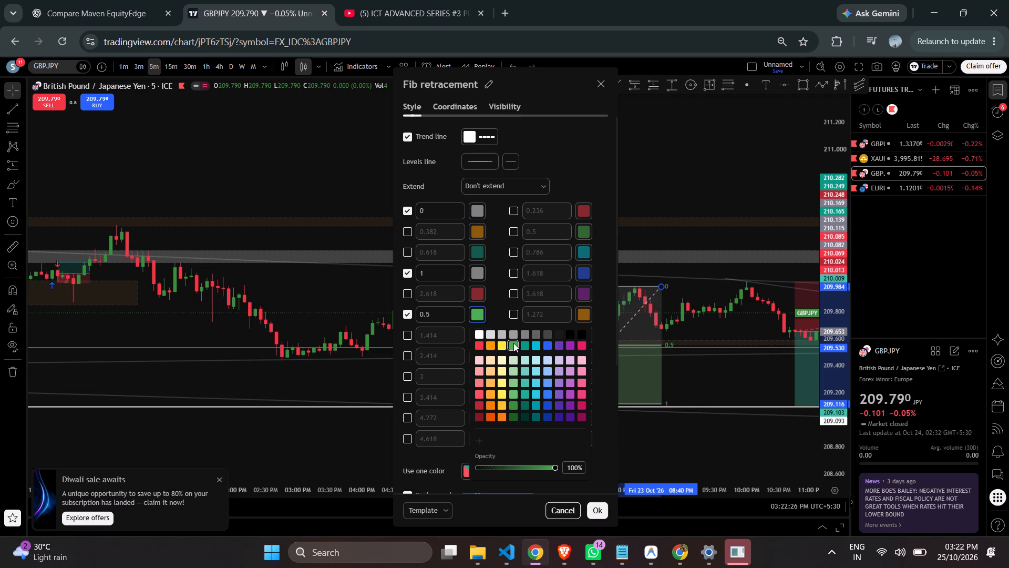
{"action": "left_click", "coordinate": [671, 200]}
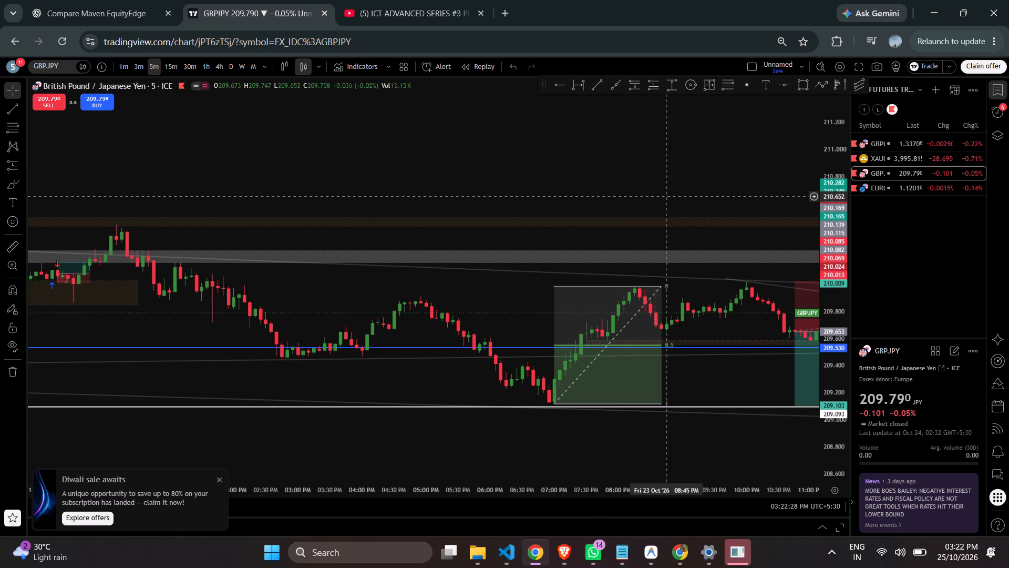
Reopen the Fib retracement's settings and lower the opacity of its background fill.
{"action": "scroll", "coordinate": [629, 168], "scroll_direction": "down", "scroll_amount": 3}
{"action": "left_click", "coordinate": [679, 395]}
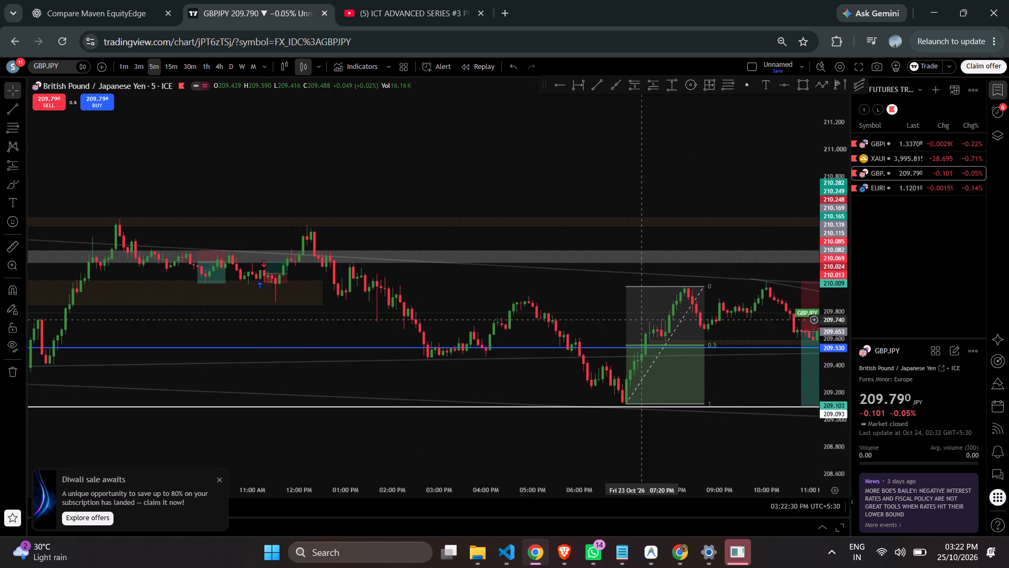
{"action": "left_click", "coordinate": [678, 286]}
{"action": "left_click", "coordinate": [486, 62]}
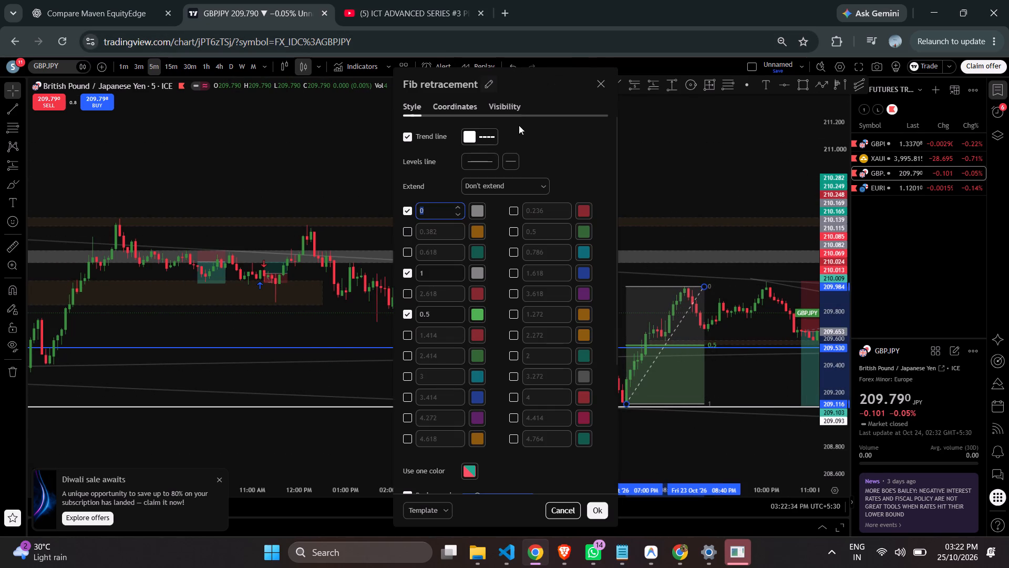
{"action": "scroll", "coordinate": [538, 266], "scroll_direction": "down", "scroll_amount": 1}
{"action": "scroll", "coordinate": [538, 277], "scroll_direction": "up", "scroll_amount": 1}
{"action": "scroll", "coordinate": [538, 280], "scroll_direction": "down", "scroll_amount": 1}
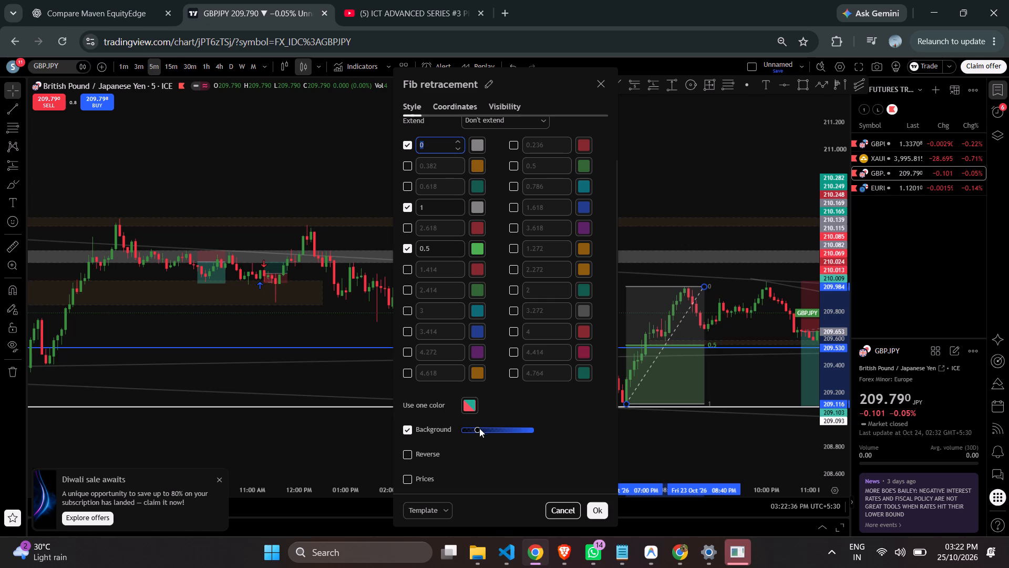
{"action": "left_click_drag", "start_coordinate": [479, 428], "coordinate": [470, 423]}
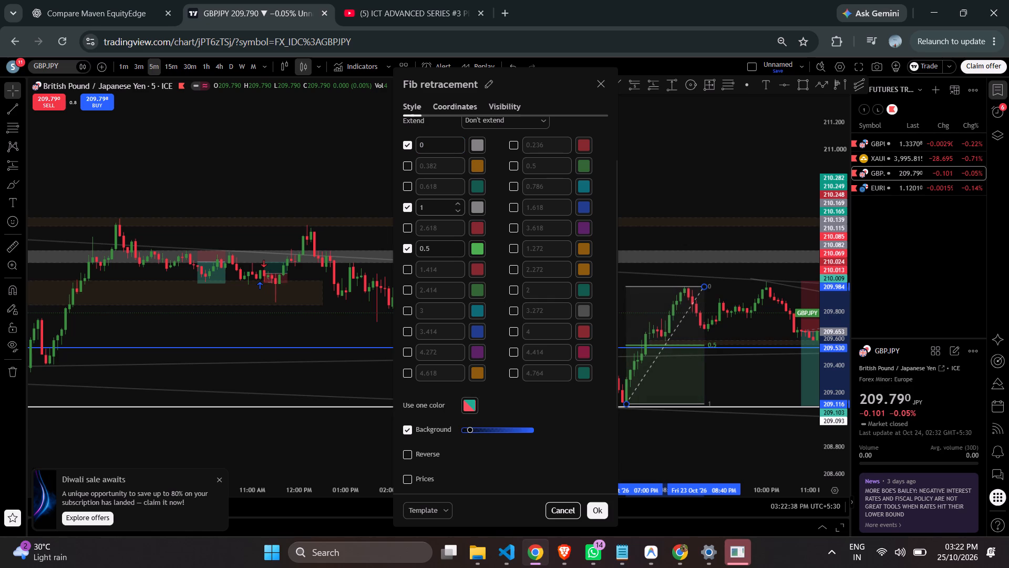
Look over the Fib retracement's line extension options and its remaining level, label and text settings.
{"action": "scroll", "coordinate": [447, 210], "scroll_direction": "up", "scroll_amount": 2}
{"action": "left_click", "coordinate": [528, 187]}
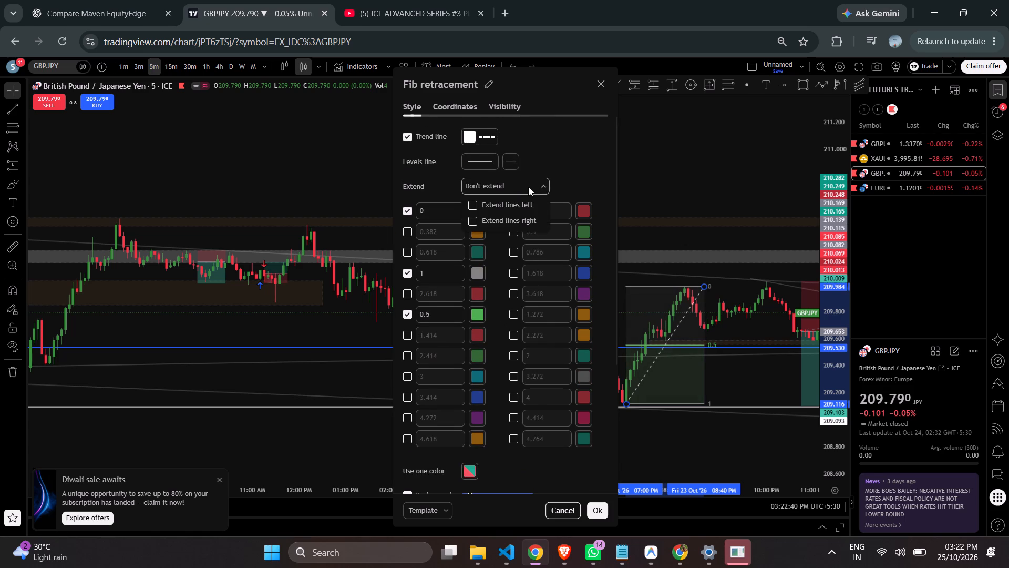
{"action": "scroll", "coordinate": [485, 255], "scroll_direction": "down", "scroll_amount": 2}
{"action": "scroll", "coordinate": [485, 260], "scroll_direction": "up", "scroll_amount": 1}
{"action": "scroll", "coordinate": [485, 262], "scroll_direction": "down", "scroll_amount": 1}
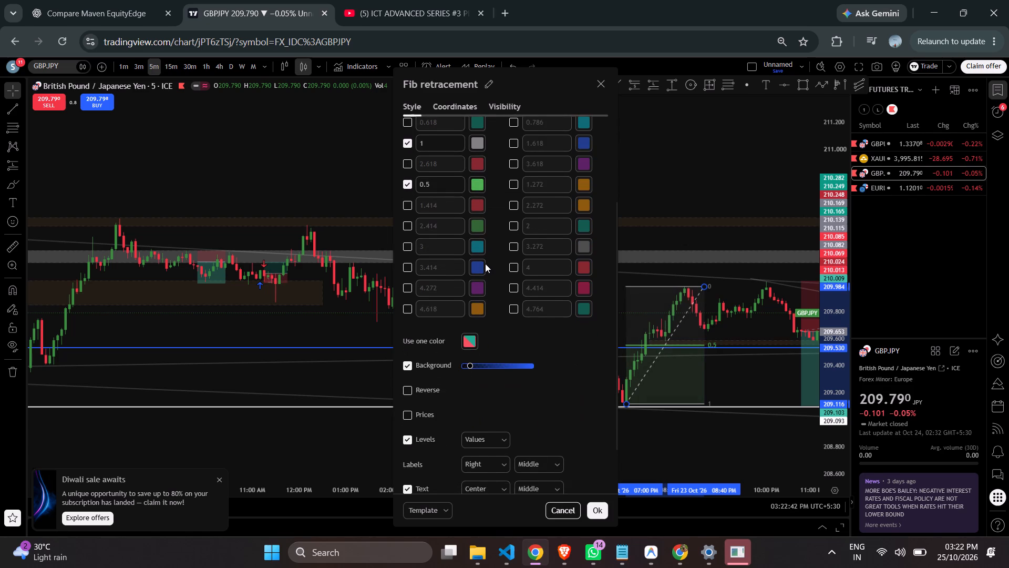
{"action": "scroll", "coordinate": [485, 265], "scroll_direction": "down", "scroll_amount": 2}
{"action": "scroll", "coordinate": [485, 270], "scroll_direction": "up", "scroll_amount": 1}
{"action": "scroll", "coordinate": [485, 271], "scroll_direction": "down", "scroll_amount": 1}
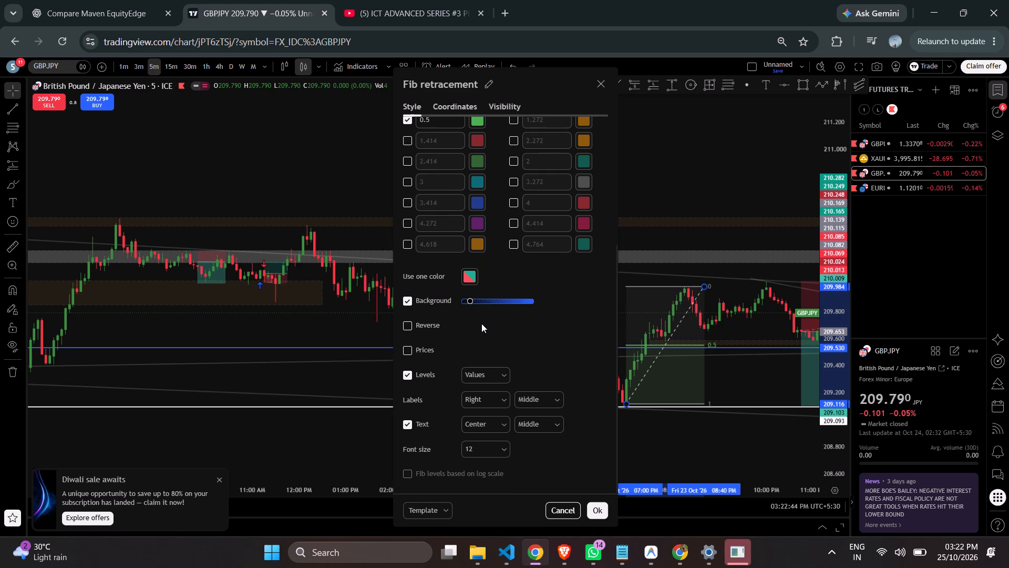
{"action": "scroll", "coordinate": [426, 466], "scroll_direction": "down", "scroll_amount": 1}
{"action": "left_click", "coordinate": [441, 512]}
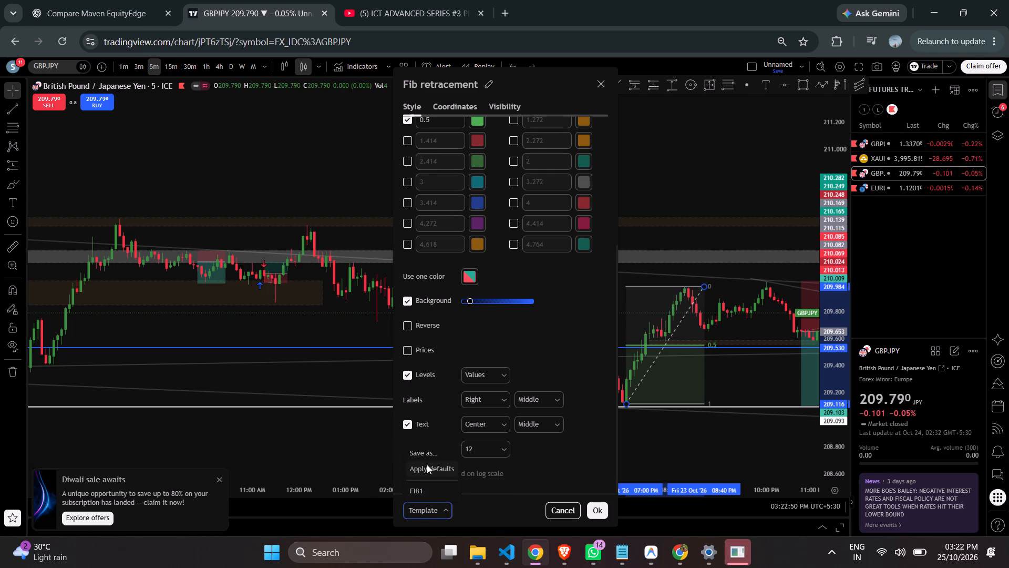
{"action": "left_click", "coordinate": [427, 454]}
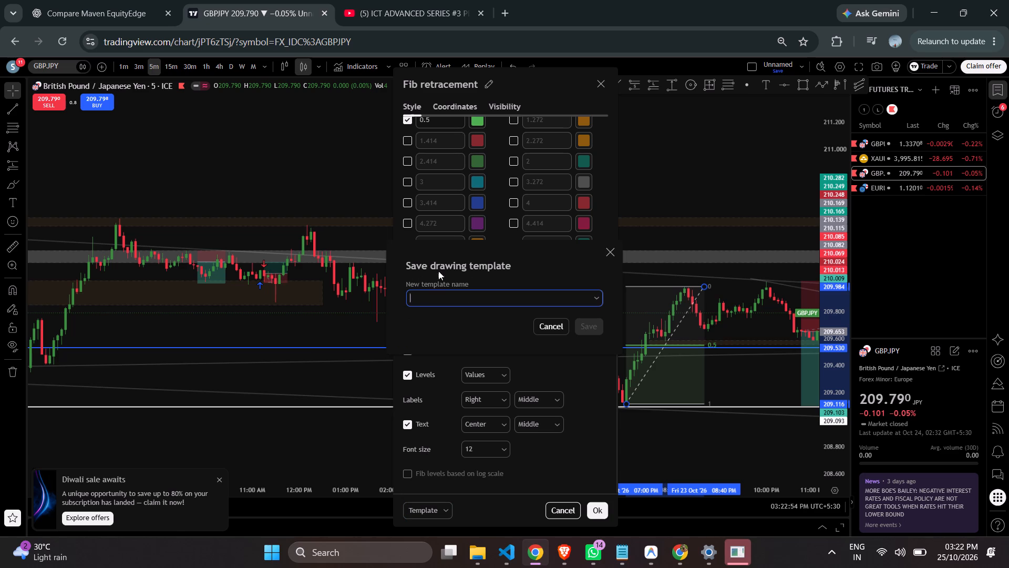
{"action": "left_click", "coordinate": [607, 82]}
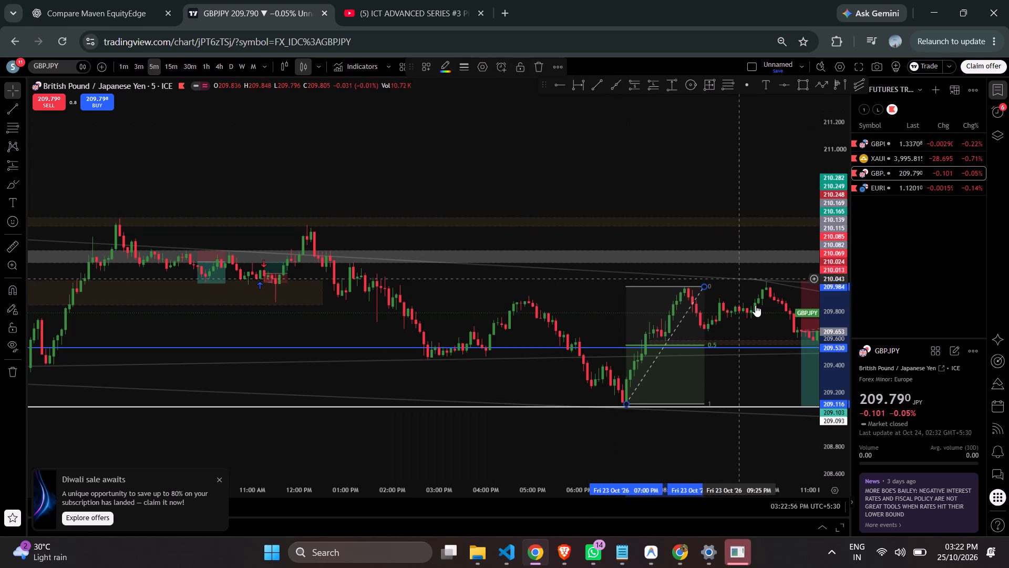
Delete the existing Fib retracement and redraw it from the 07:05 PM swing low near 209.141 up to about 209.995 at 09:10 PM.
{"action": "key", "text": "Delete"}
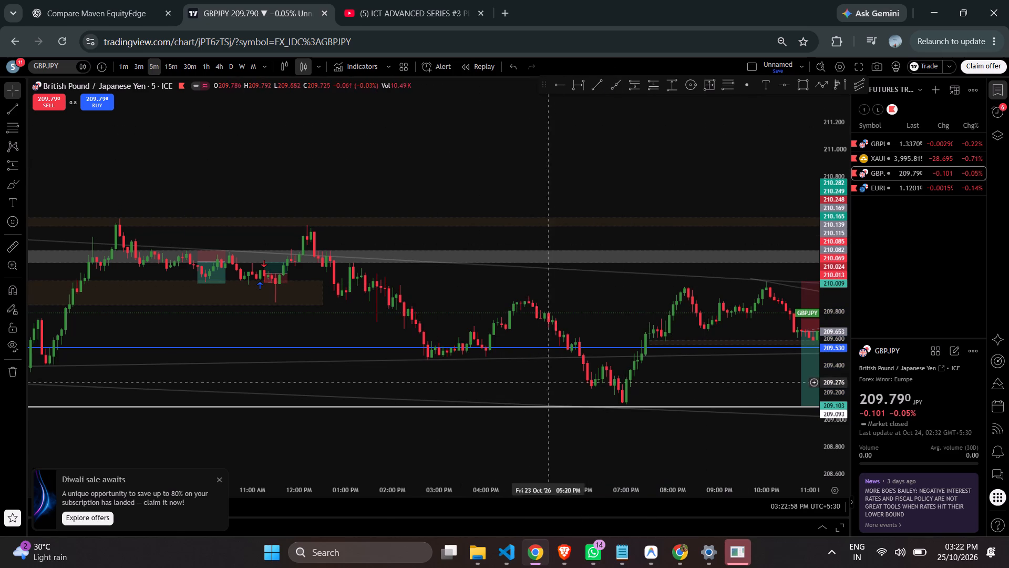
{"action": "left_click", "coordinate": [727, 88]}
{"action": "left_click", "coordinate": [628, 401]}
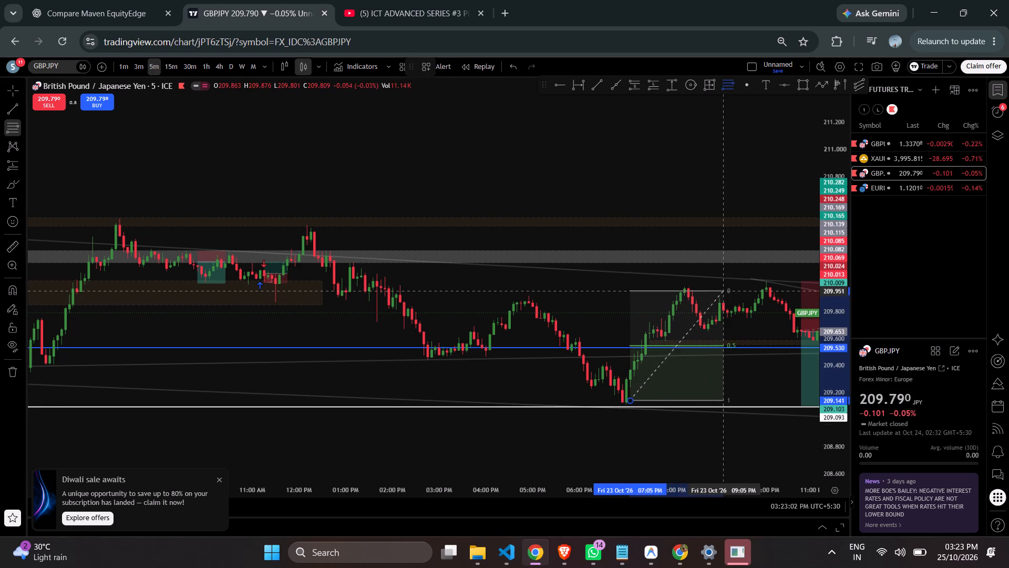
{"action": "left_click", "coordinate": [729, 285]}
{"action": "scroll", "coordinate": [743, 343], "scroll_direction": "up", "scroll_amount": 5}
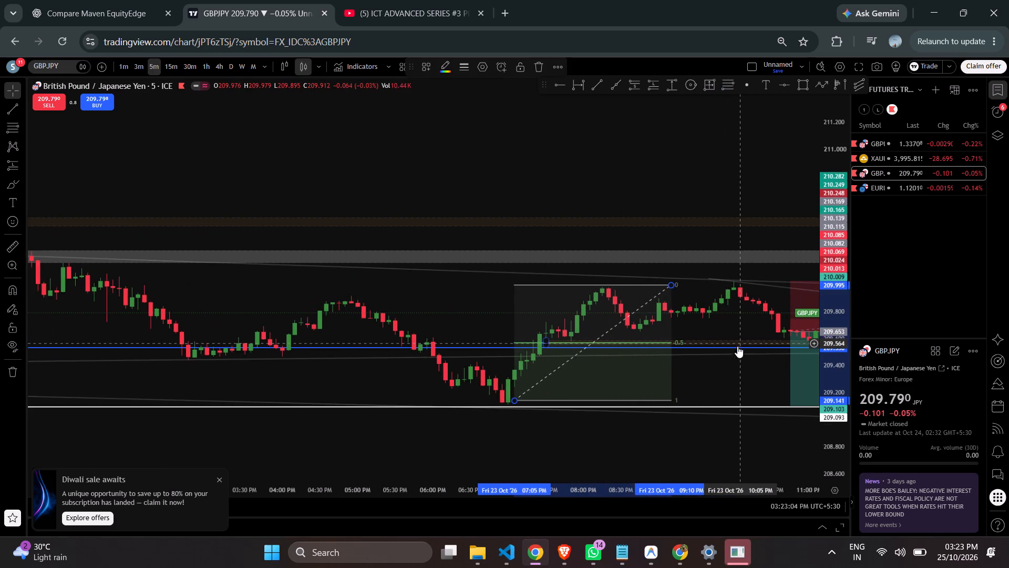
{"action": "left_click_drag", "start_coordinate": [728, 351], "coordinate": [632, 353]}
Glance at the lesson video's Fib settings, and save the redrawn GBPJPY retracement's style as a drawing template named FIB-PREM/DIS.
{"action": "left_click", "coordinate": [397, 0]}
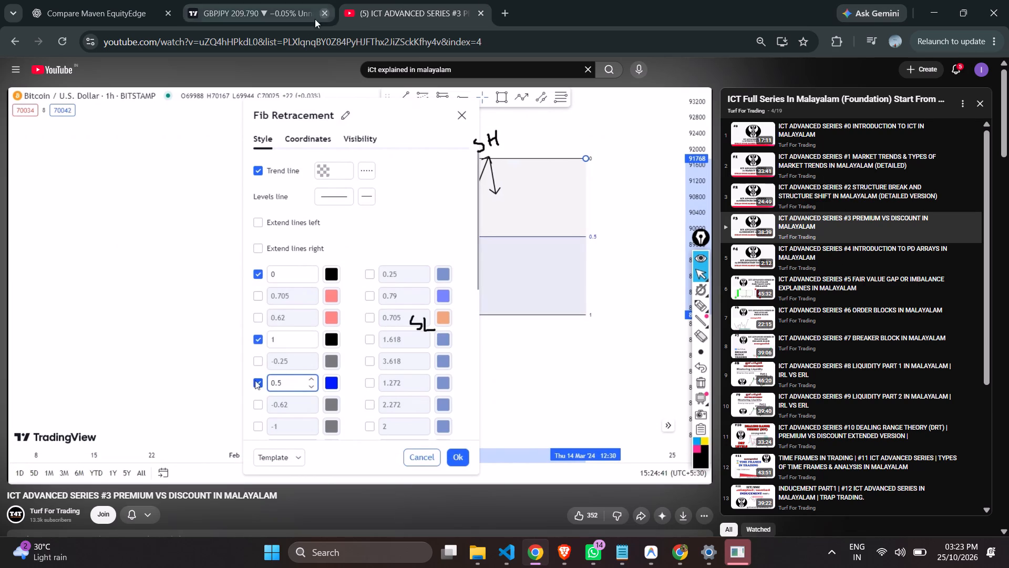
{"action": "left_click", "coordinate": [279, 12]}
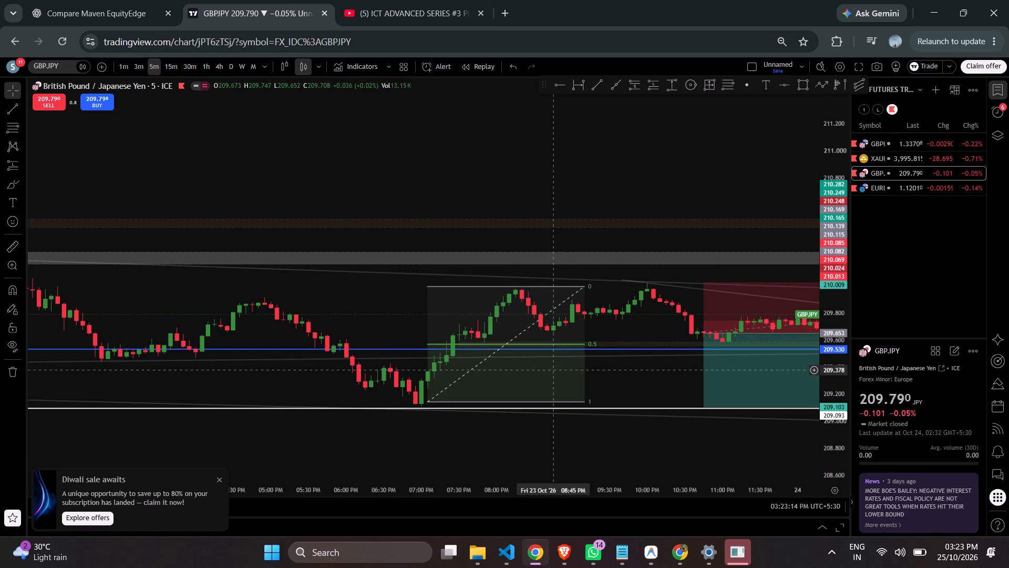
{"action": "left_click", "coordinate": [538, 289]}
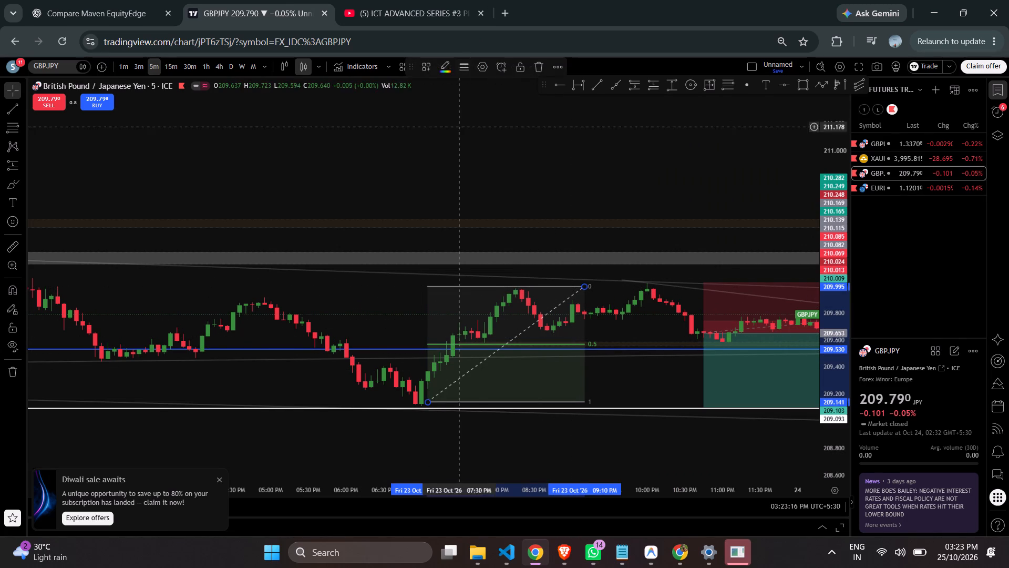
{"action": "left_click", "coordinate": [479, 63]}
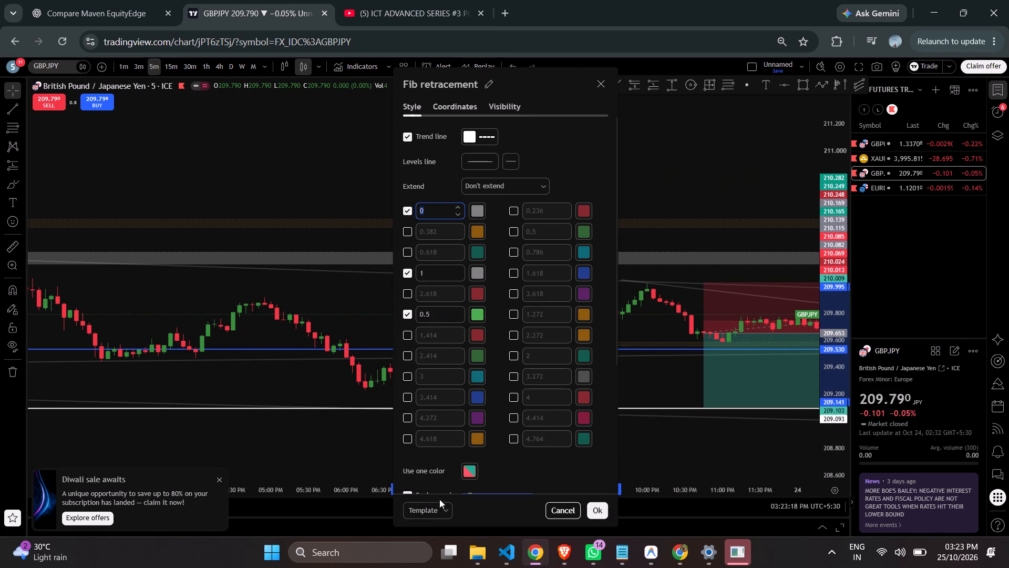
{"action": "left_click", "coordinate": [443, 508]}
{"action": "left_click", "coordinate": [443, 455]}
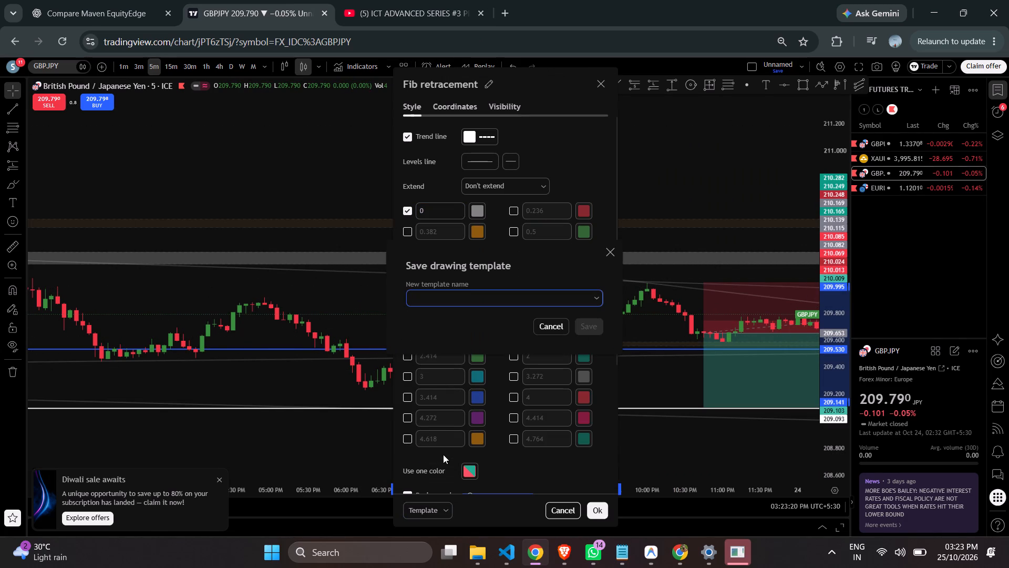
{"action": "type", "text": "FIB"}
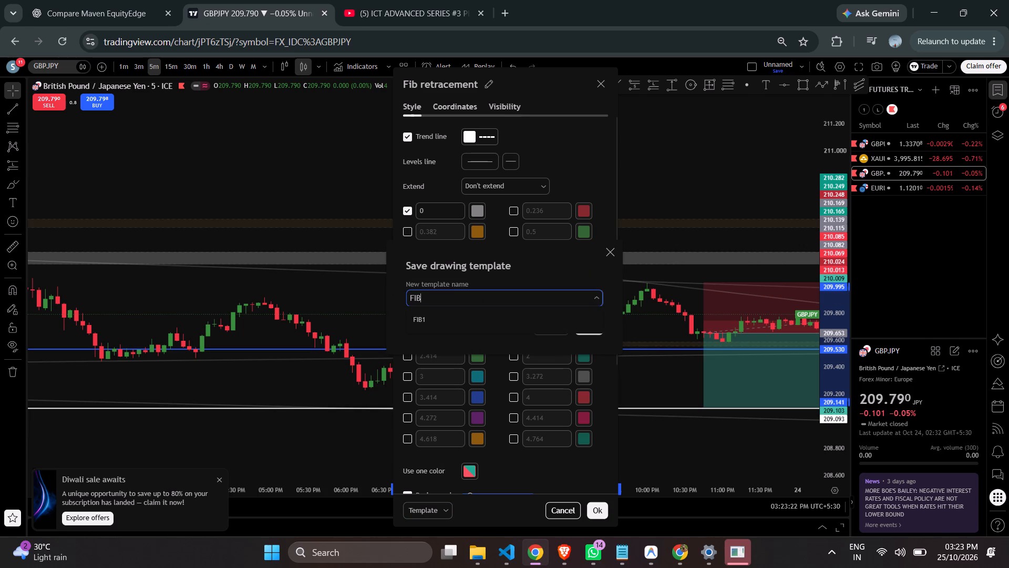
{"action": "type", "text": "-PR"}
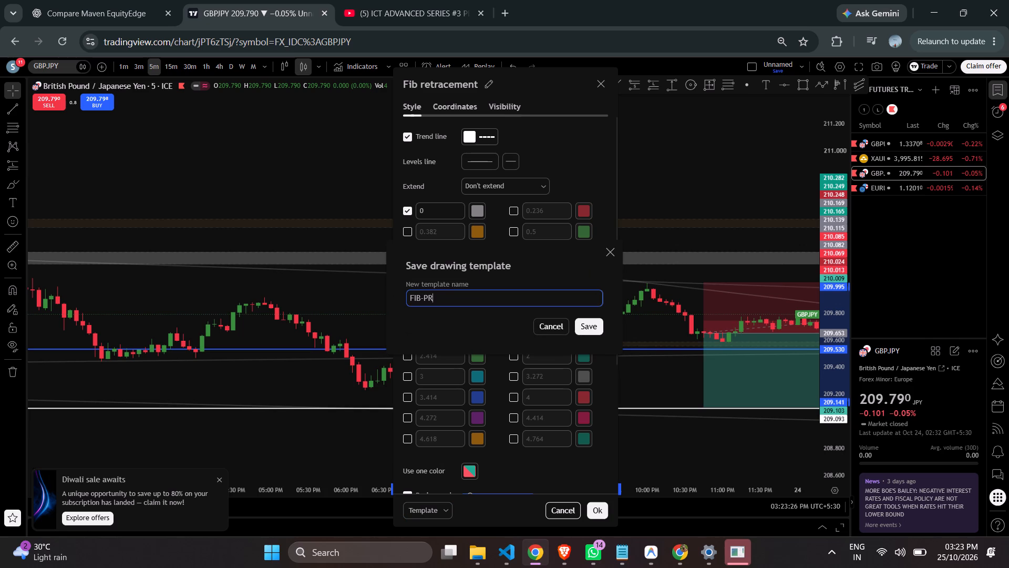
{"action": "key", "text": "e"}
{"action": "key", "text": "m"}
{"action": "type", "text": "/DI"}
{"action": "key", "text": "d"}
{"action": "key", "text": "BackSpace"}
{"action": "key", "text": "s"}
{"action": "left_click", "coordinate": [583, 327]}
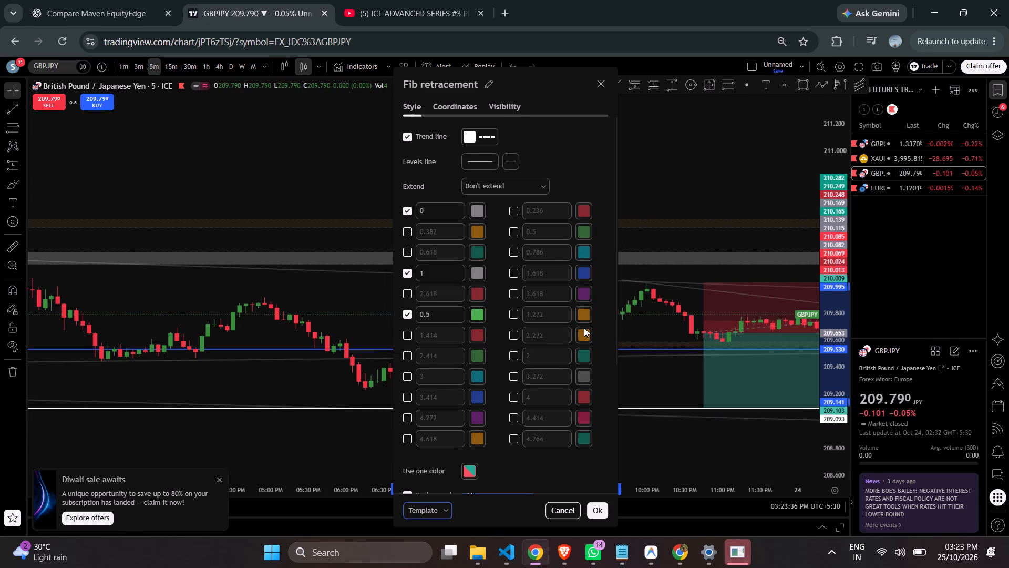
{"action": "left_click", "coordinate": [596, 512]}
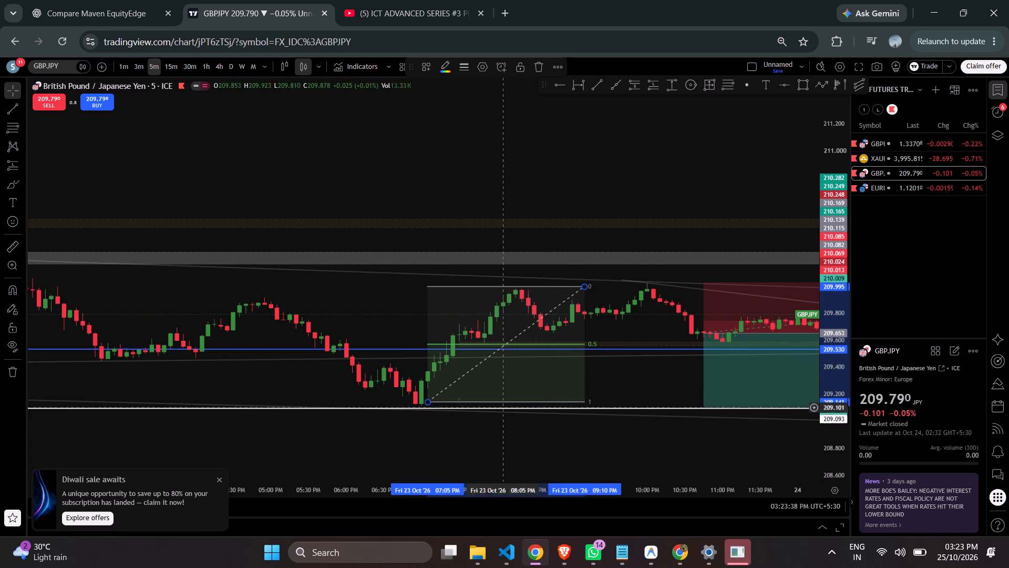
Look through the GBPJPY Fib retracement's coordinates, visibility and style settings, and turn off its trend line.
{"action": "scroll", "coordinate": [475, 297], "scroll_direction": "down", "scroll_amount": 4}
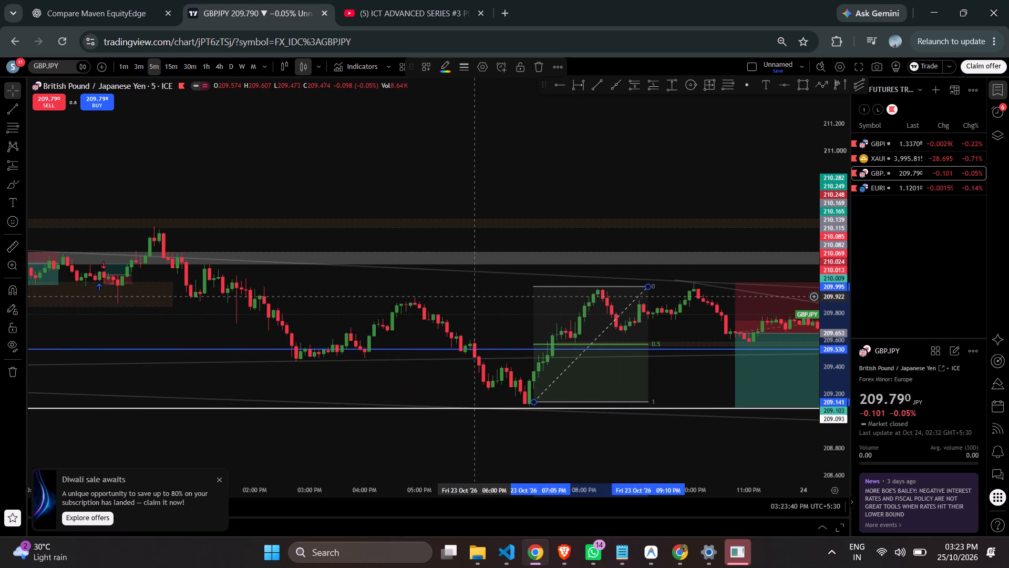
{"action": "left_click", "coordinate": [599, 287]}
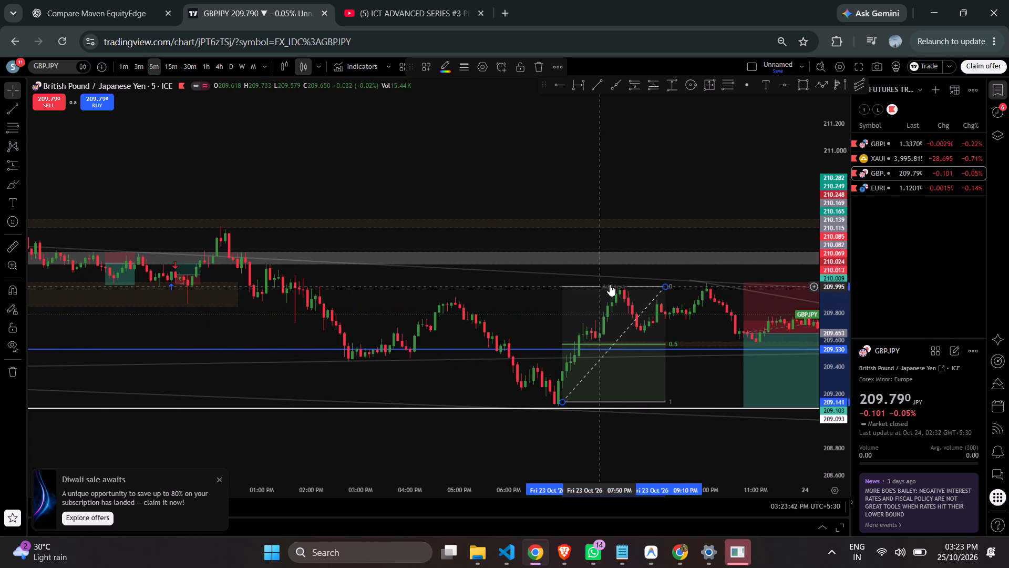
{"action": "left_click", "coordinate": [657, 287]}
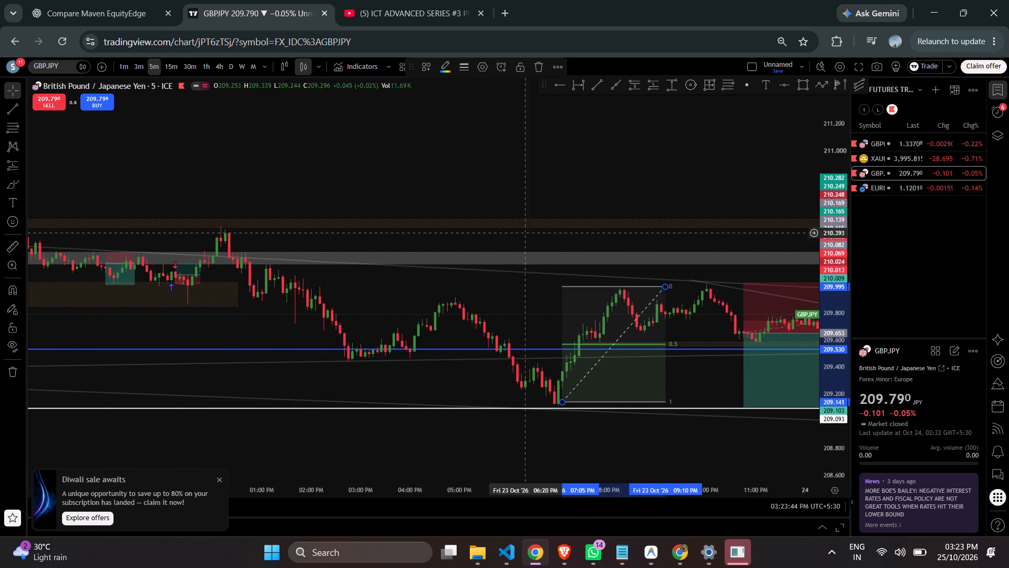
{"action": "left_click", "coordinate": [487, 67]}
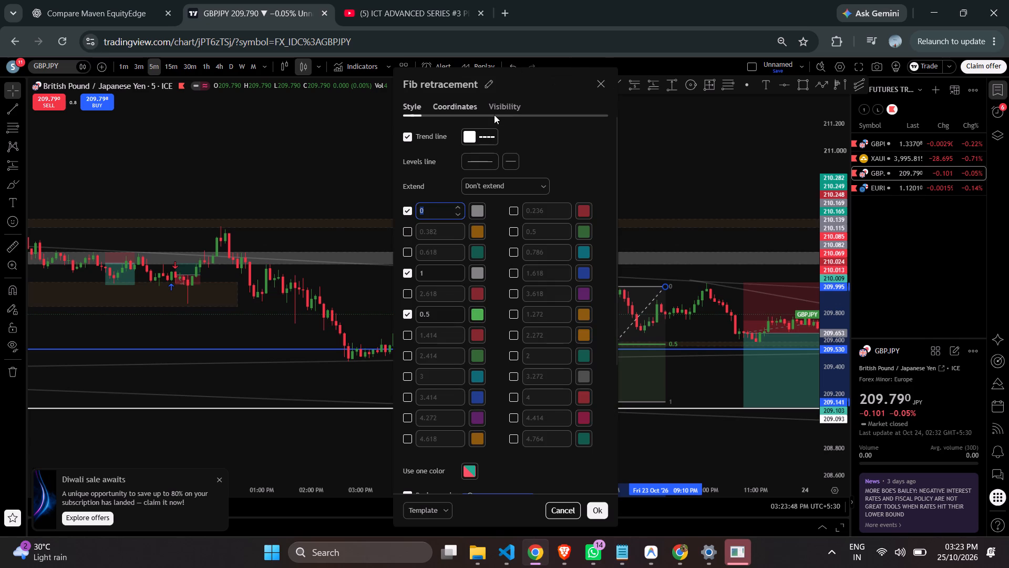
{"action": "left_click", "coordinate": [470, 107]}
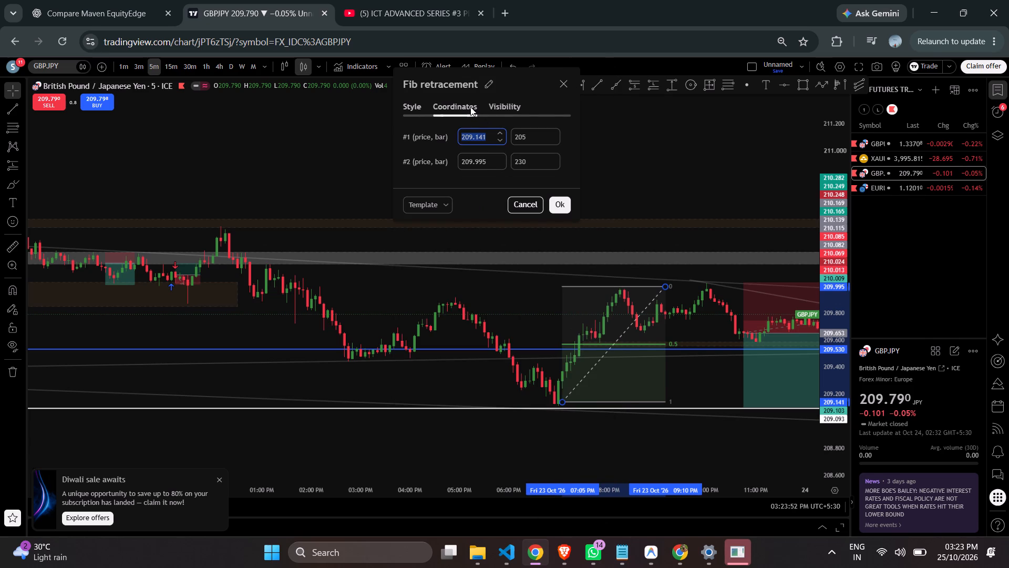
{"action": "left_click", "coordinate": [498, 106]}
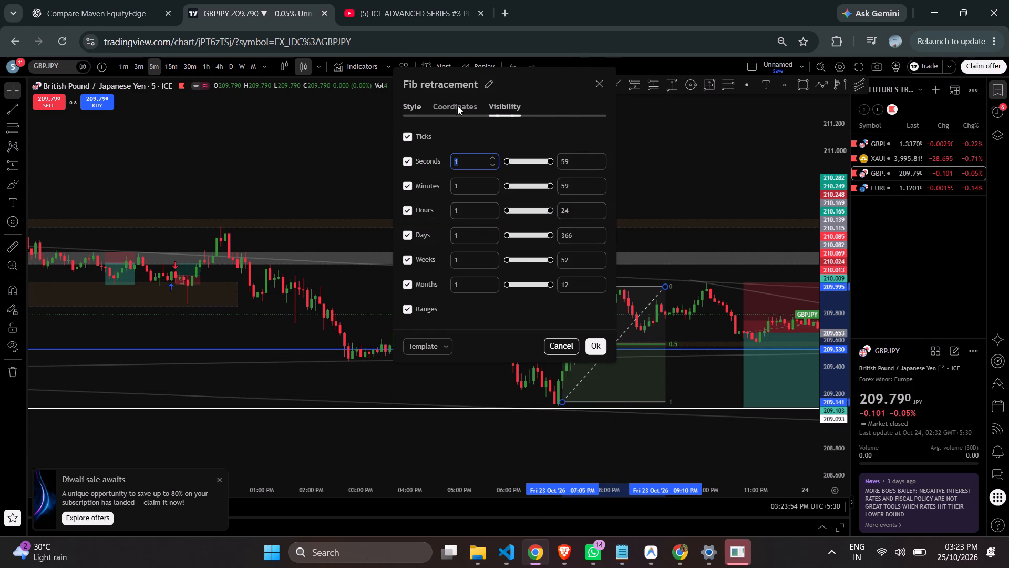
{"action": "left_click", "coordinate": [415, 107]}
{"action": "scroll", "coordinate": [479, 245], "scroll_direction": "up", "scroll_amount": 1}
{"action": "scroll", "coordinate": [479, 246], "scroll_direction": "down", "scroll_amount": 3}
{"action": "scroll", "coordinate": [479, 270], "scroll_direction": "up", "scroll_amount": 1}
{"action": "scroll", "coordinate": [479, 272], "scroll_direction": "down", "scroll_amount": 1}
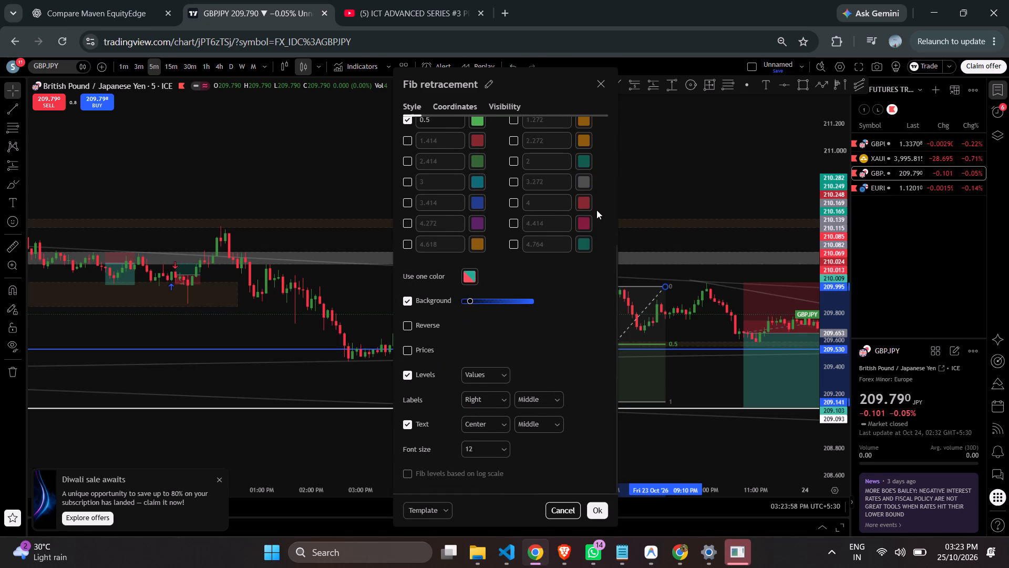
{"action": "scroll", "coordinate": [599, 200], "scroll_direction": "up", "scroll_amount": 2}
{"action": "scroll", "coordinate": [549, 182], "scroll_direction": "up", "scroll_amount": 7}
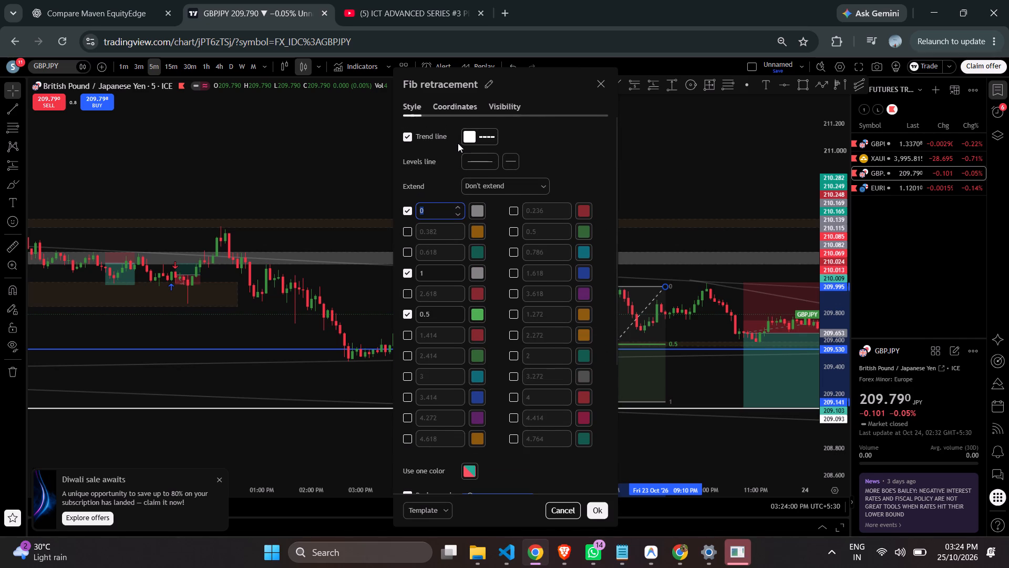
{"action": "left_click", "coordinate": [411, 138]}
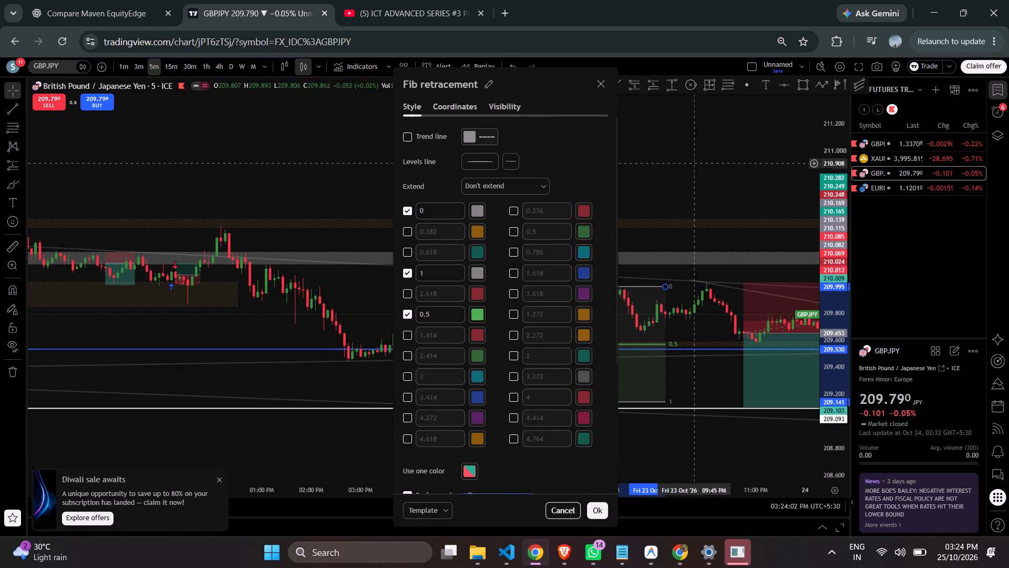
{"action": "left_click", "coordinate": [676, 161]}
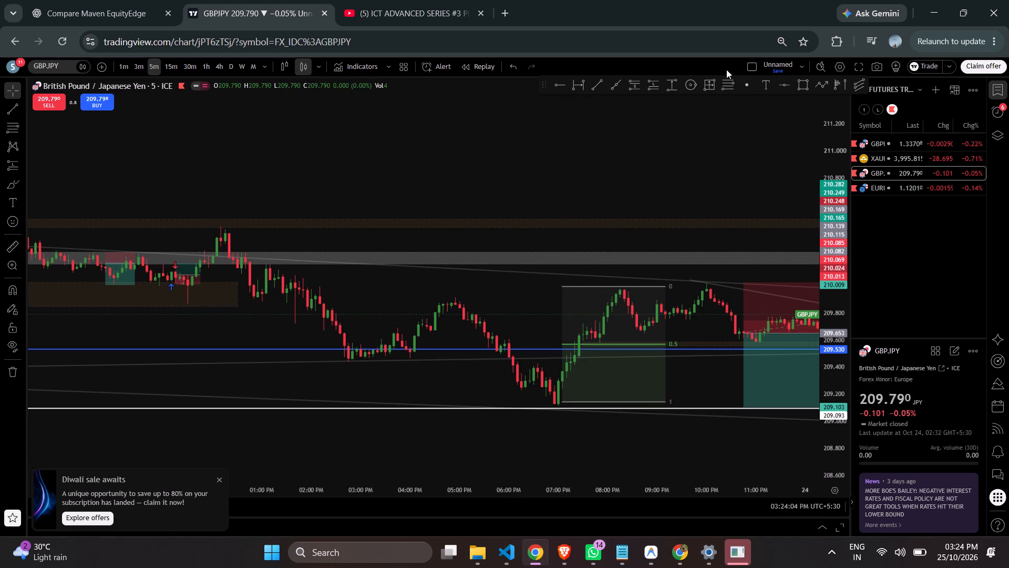
Save the Fib retracement's style without the trend line as the drawing template FIB-PREM/DIS, and close its settings.
{"action": "left_click", "coordinate": [641, 285]}
{"action": "left_click", "coordinate": [483, 68]}
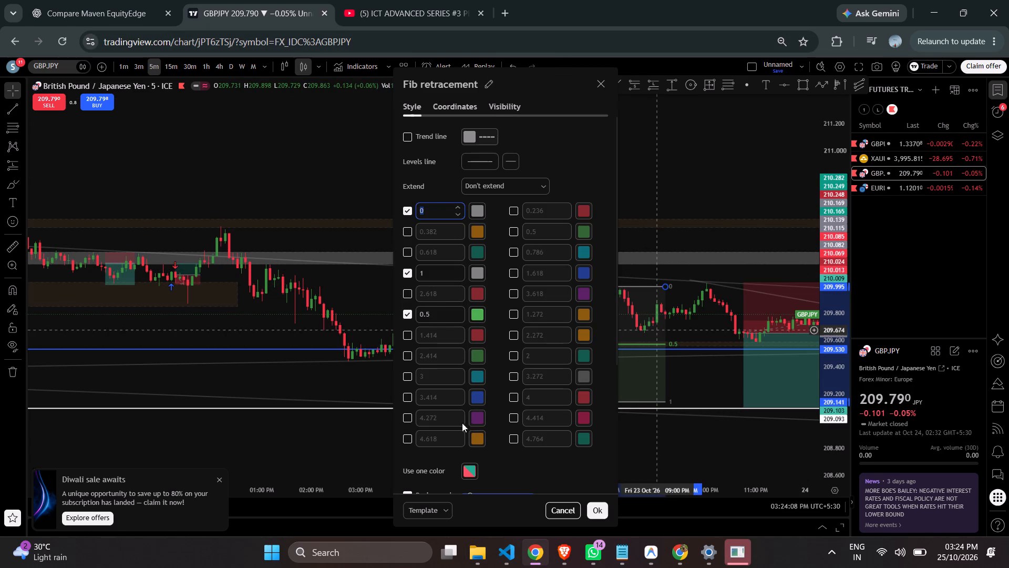
{"action": "left_click", "coordinate": [445, 509]}
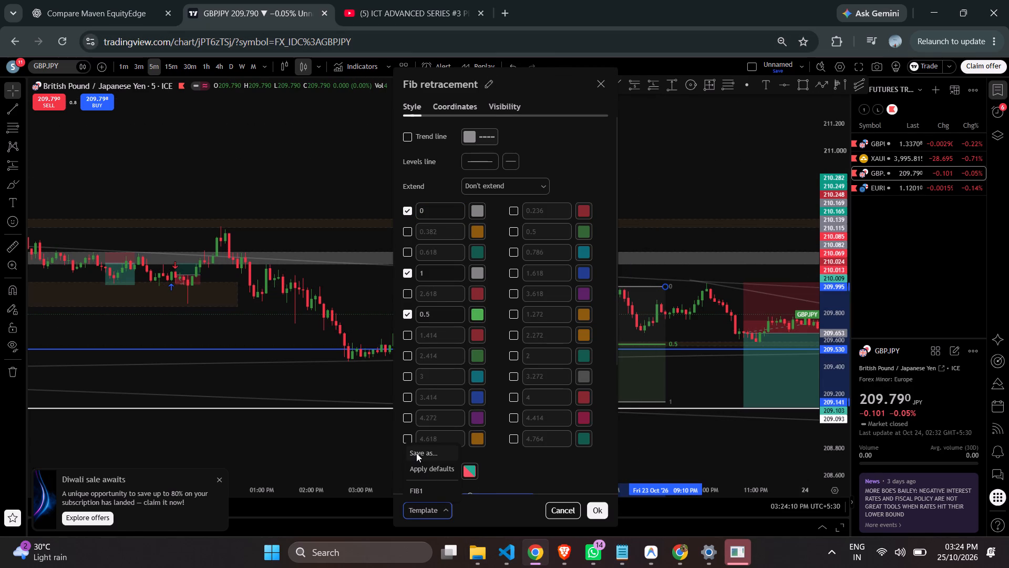
{"action": "scroll", "coordinate": [425, 481], "scroll_direction": "down", "scroll_amount": 3}
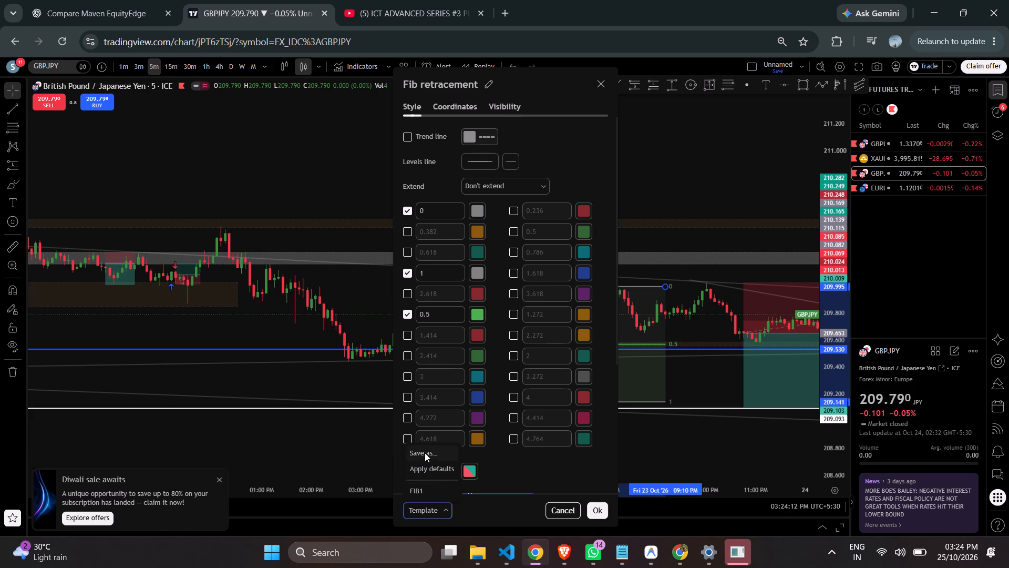
{"action": "left_click", "coordinate": [425, 451]}
{"action": "left_click", "coordinate": [449, 299]}
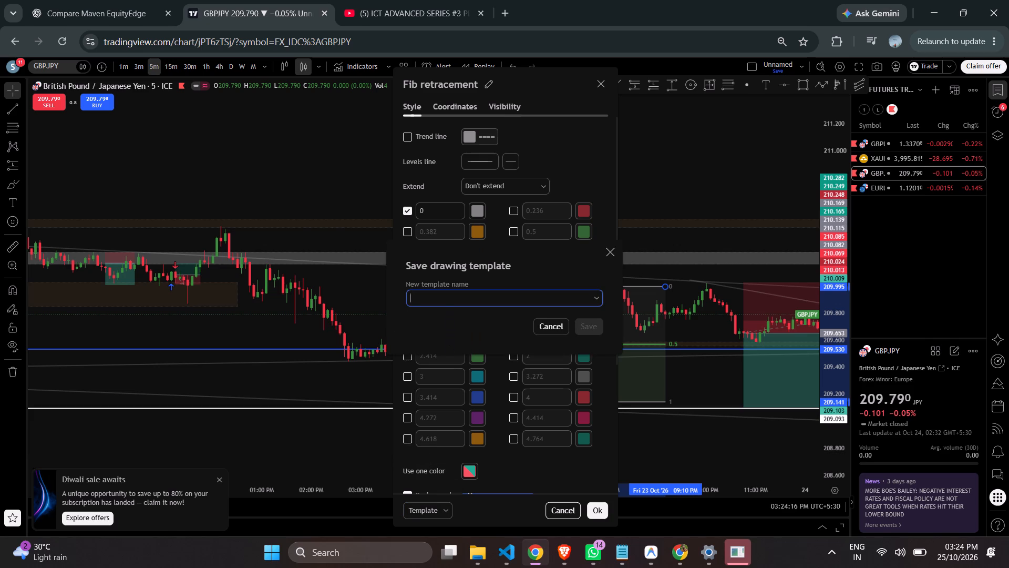
{"action": "type", "text": "FIB"}
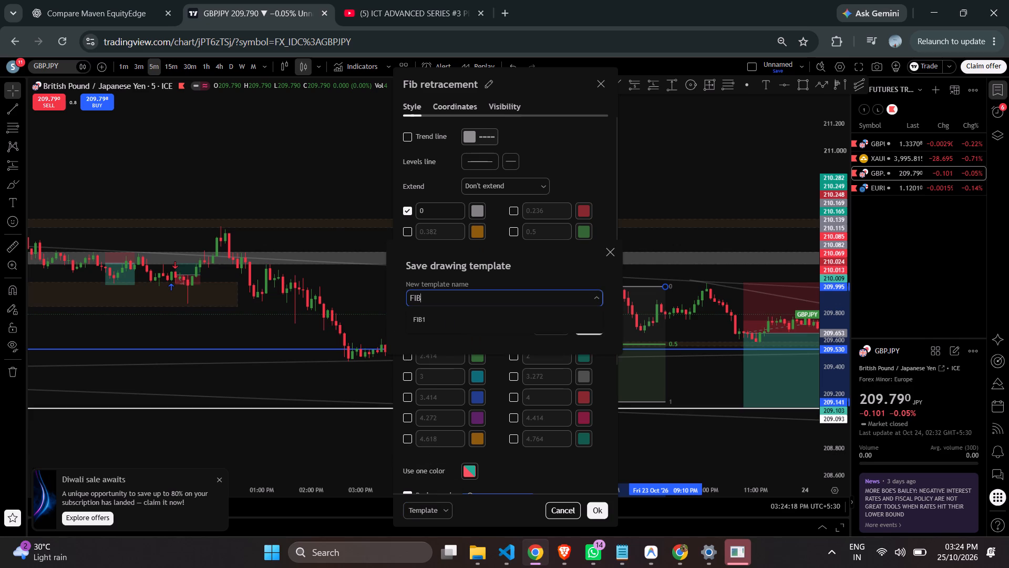
{"action": "type", "text": "-P"}
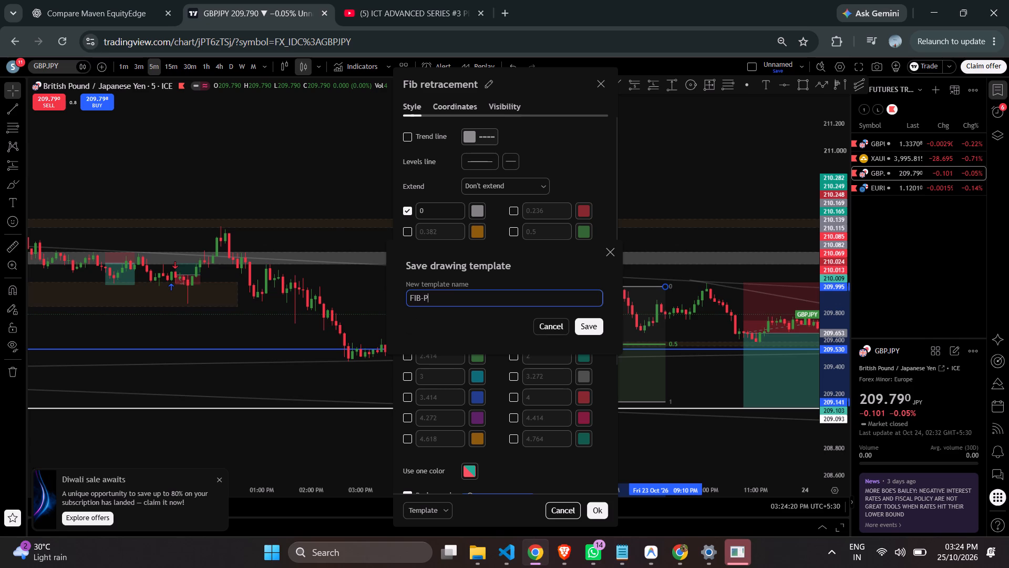
{"action": "type", "text": "RE"}
{"action": "key", "text": "m"}
{"action": "type", "text": "/DIS"}
{"action": "left_click", "coordinate": [584, 328]}
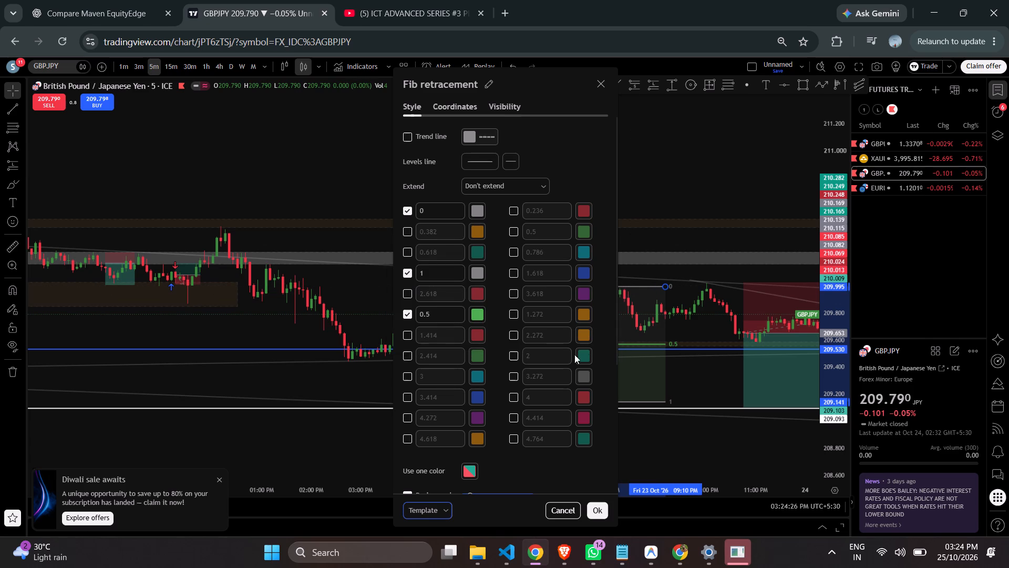
{"action": "scroll", "coordinate": [470, 432], "scroll_direction": "down", "scroll_amount": 2}
{"action": "scroll", "coordinate": [470, 432], "scroll_direction": "up", "scroll_amount": 1}
{"action": "scroll", "coordinate": [460, 463], "scroll_direction": "down", "scroll_amount": 1}
{"action": "scroll", "coordinate": [441, 431], "scroll_direction": "up", "scroll_amount": 1}
{"action": "scroll", "coordinate": [441, 431], "scroll_direction": "down", "scroll_amount": 1}
{"action": "scroll", "coordinate": [441, 431], "scroll_direction": "up", "scroll_amount": 1}
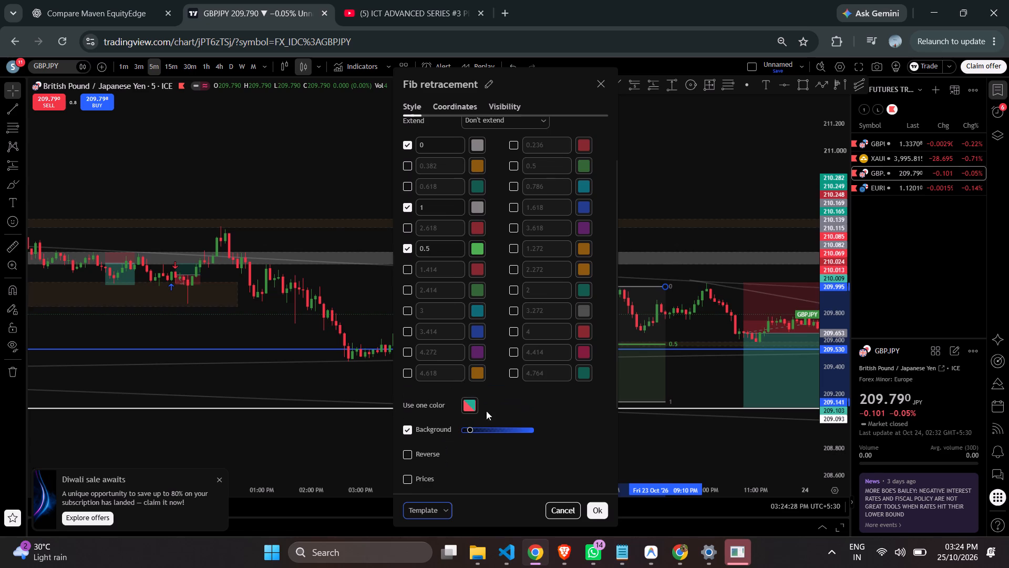
{"action": "left_click", "coordinate": [676, 210]}
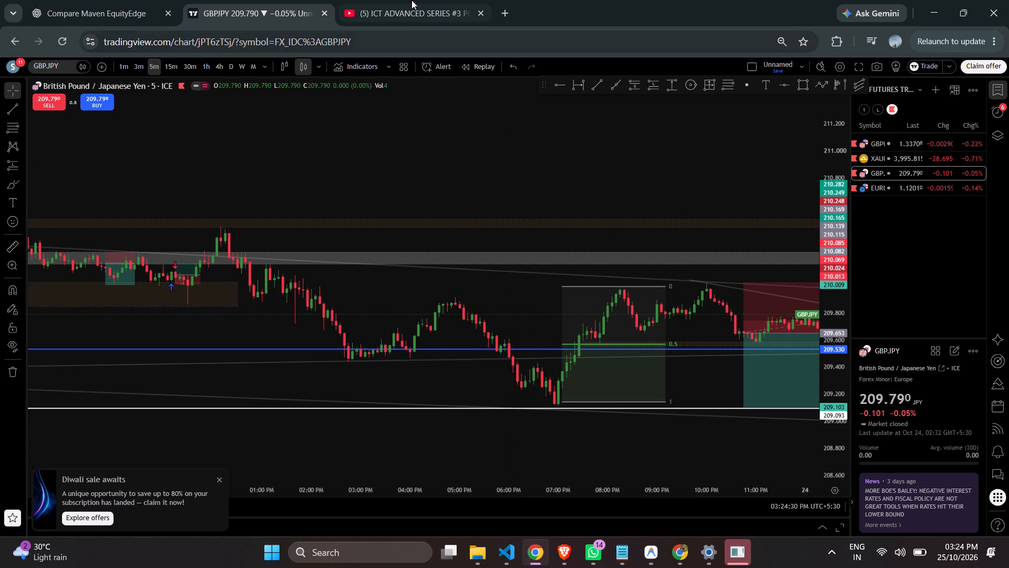
Switch to the YouTube lesson on premium vs discount, resume playback and skip ahead to around the 31-minute mark.
{"action": "left_click", "coordinate": [412, 0]}
{"action": "left_click", "coordinate": [471, 260]}
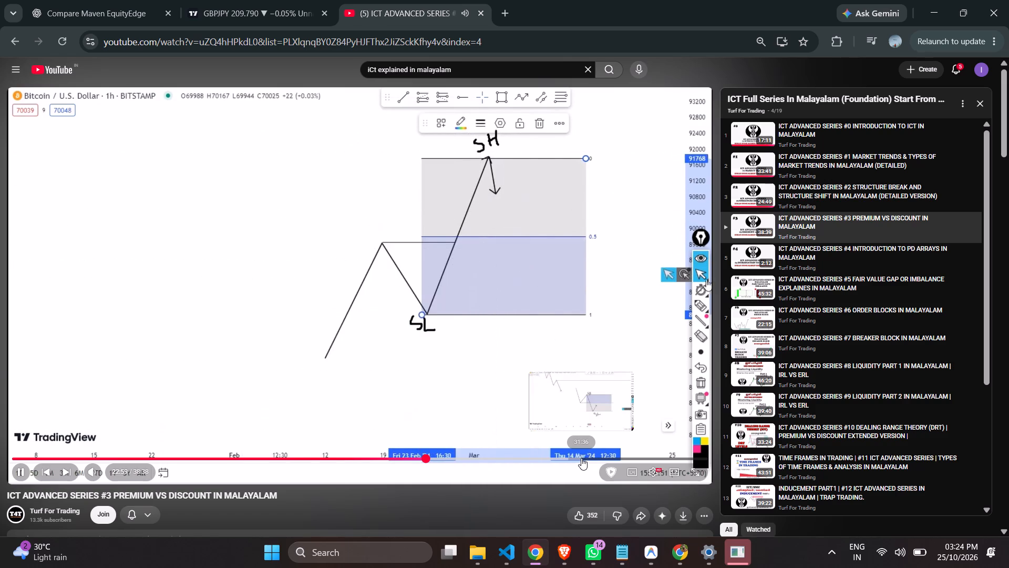
{"action": "left_click", "coordinate": [569, 459]}
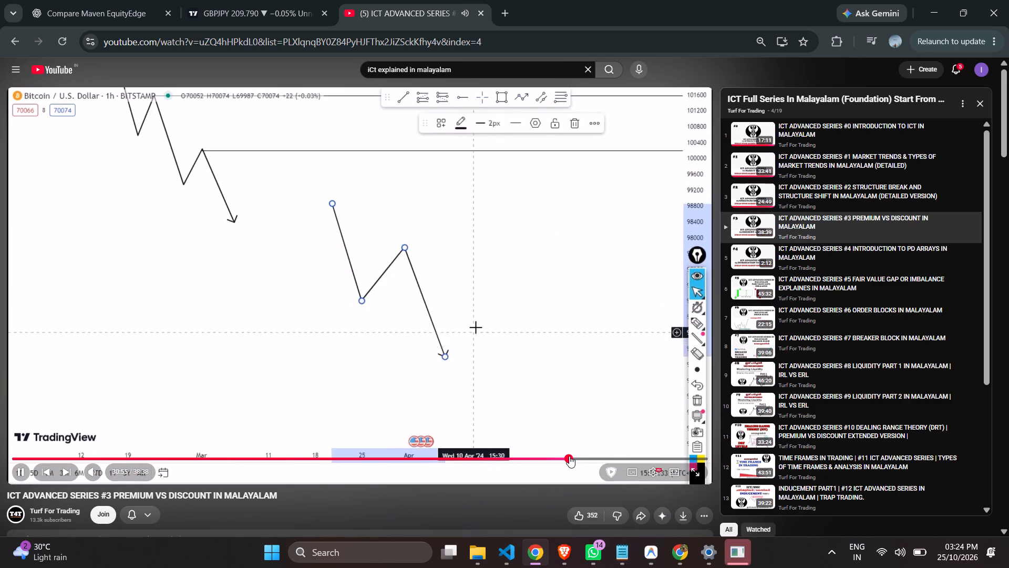
{"action": "left_click", "coordinate": [595, 453]}
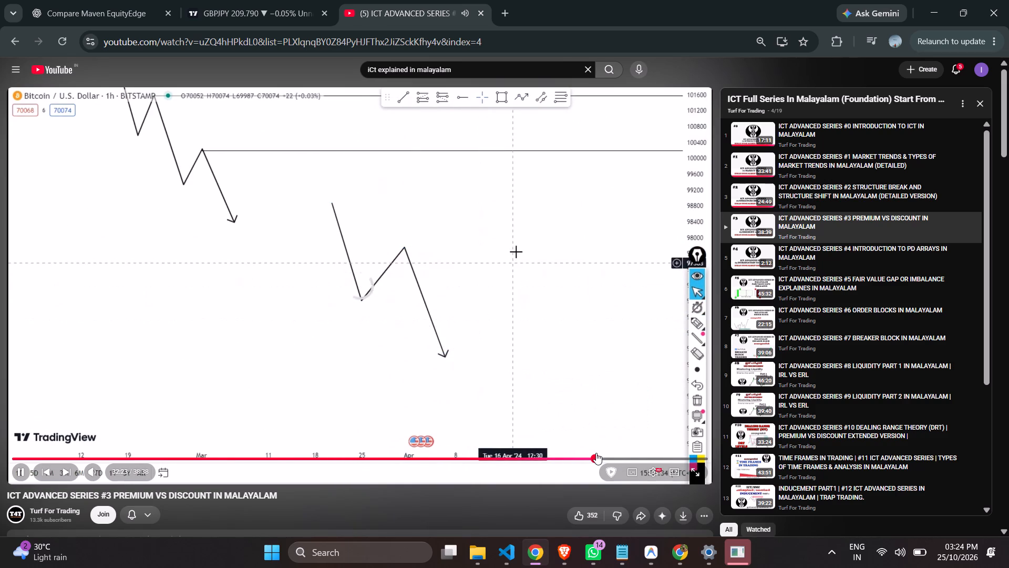
{"action": "left_click", "coordinate": [575, 461]}
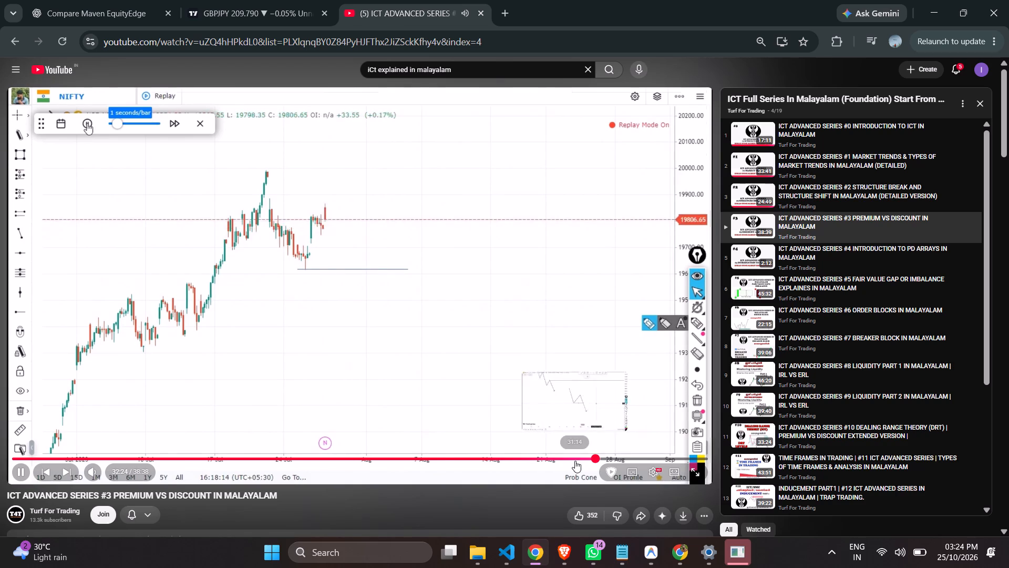